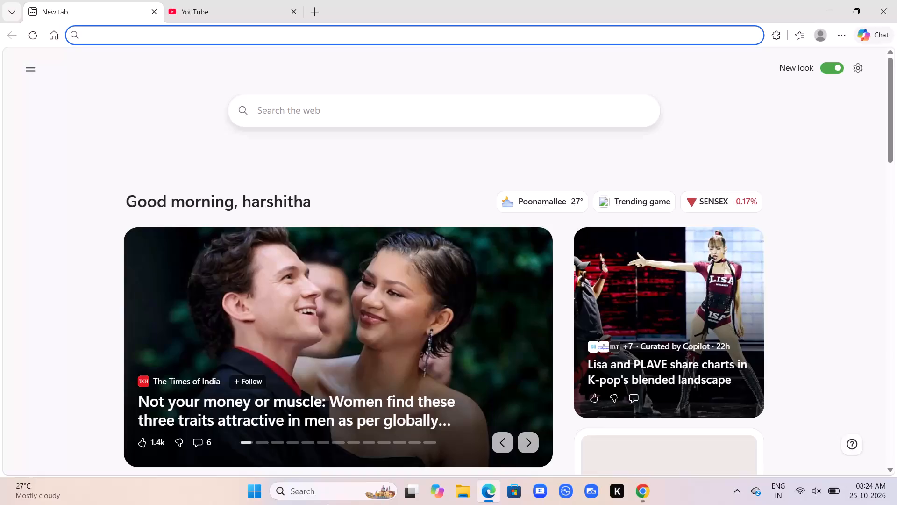
Open the recent document "Comparison of Human vs AI vs Canine Olfactory Performance using Hybrid GMM" in Word.
{"action": "left_click", "coordinate": [328, 490]}
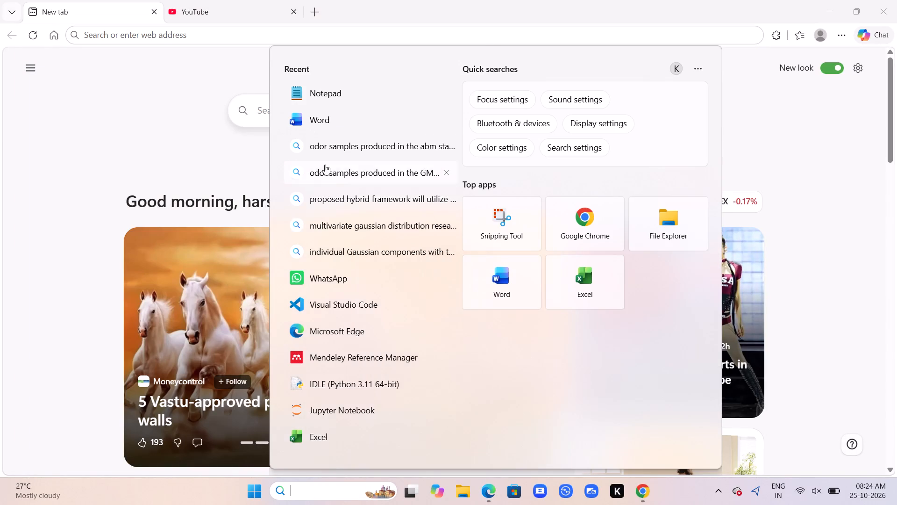
{"action": "left_click", "coordinate": [338, 126]}
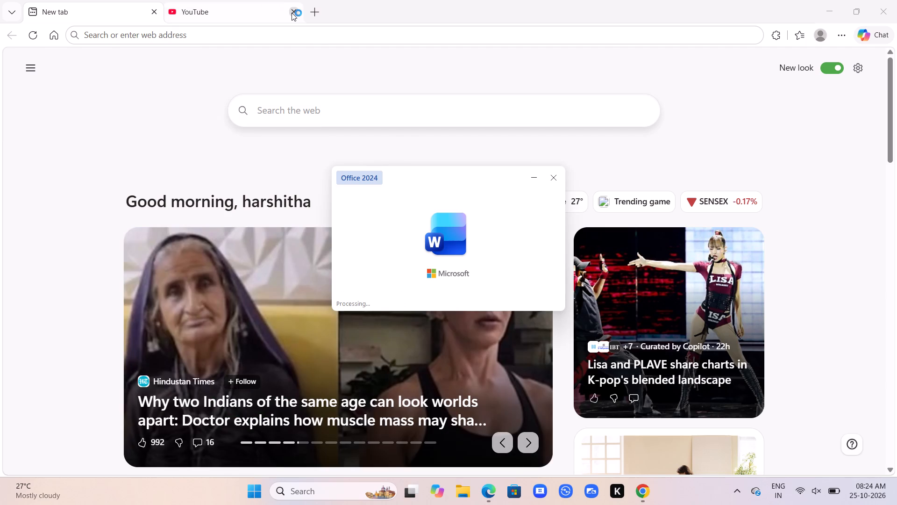
{"action": "left_click", "coordinate": [293, 13]}
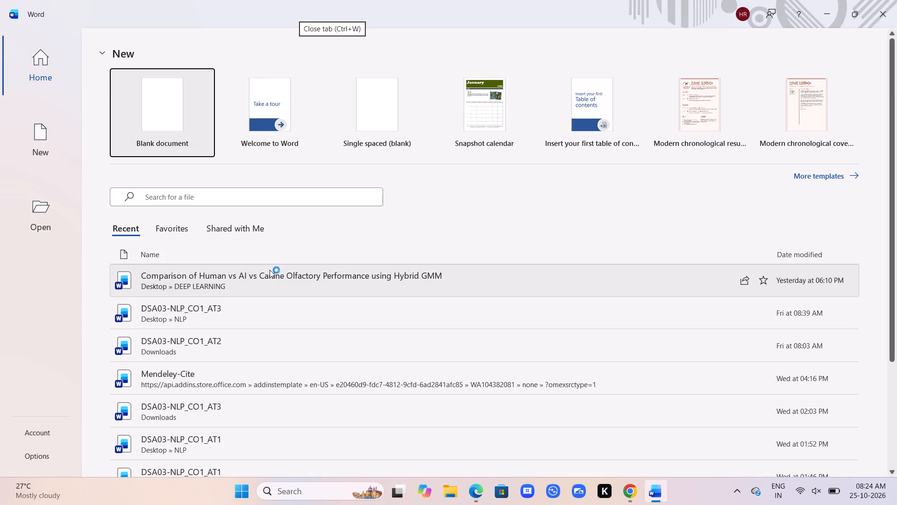
{"action": "double_click", "coordinate": [270, 270]}
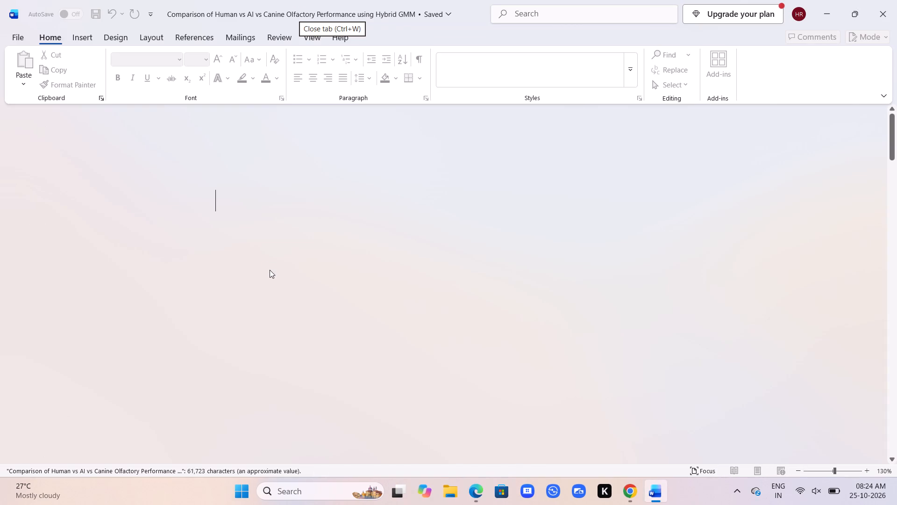
Review the paper's methodology text on the Monte Carlo simulations, Robustness Index and performance measures, including its in-text citations.
{"action": "scroll", "coordinate": [270, 270], "scroll_direction": "down", "scroll_amount": 6}
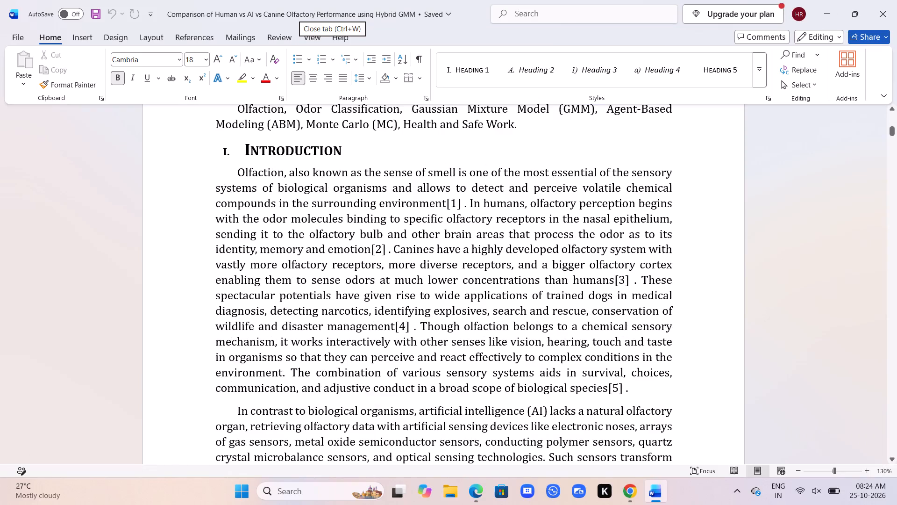
{"action": "scroll", "coordinate": [285, 284], "scroll_direction": "down", "scroll_amount": 16}
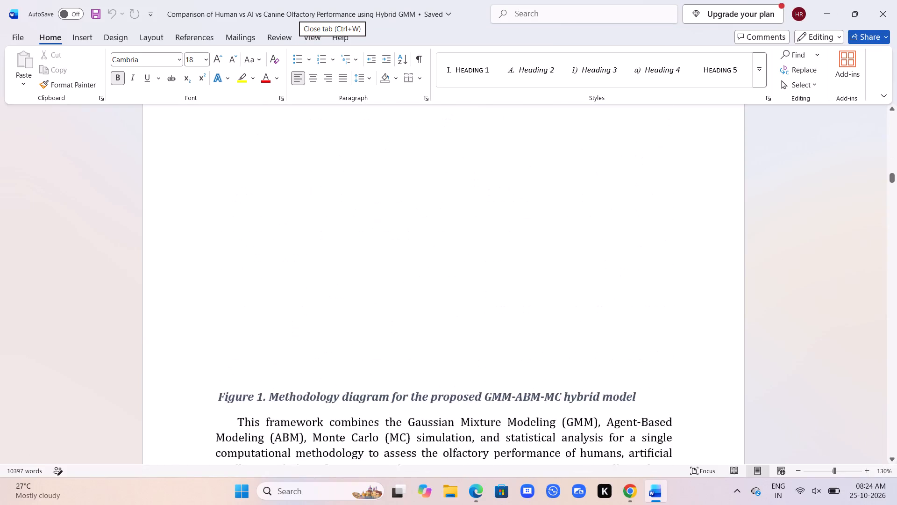
{"action": "scroll", "coordinate": [285, 284], "scroll_direction": "down", "scroll_amount": 5}
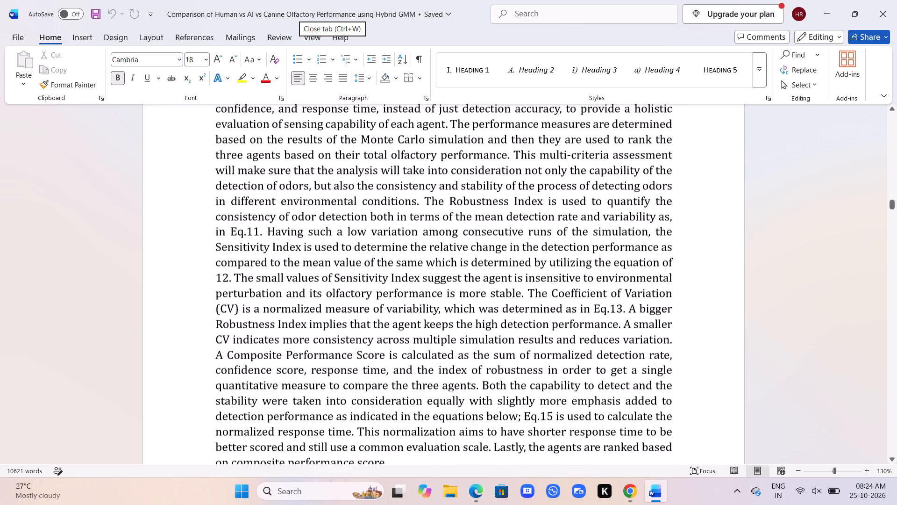
{"action": "scroll", "coordinate": [285, 284], "scroll_direction": "down", "scroll_amount": 2}
{"action": "scroll", "coordinate": [285, 284], "scroll_direction": "up", "scroll_amount": 1, "text": "ctrl"}
{"action": "scroll", "coordinate": [285, 284], "scroll_direction": "down", "scroll_amount": 1, "text": "ctrl"}
{"action": "scroll", "coordinate": [285, 284], "scroll_direction": "up", "scroll_amount": 4}
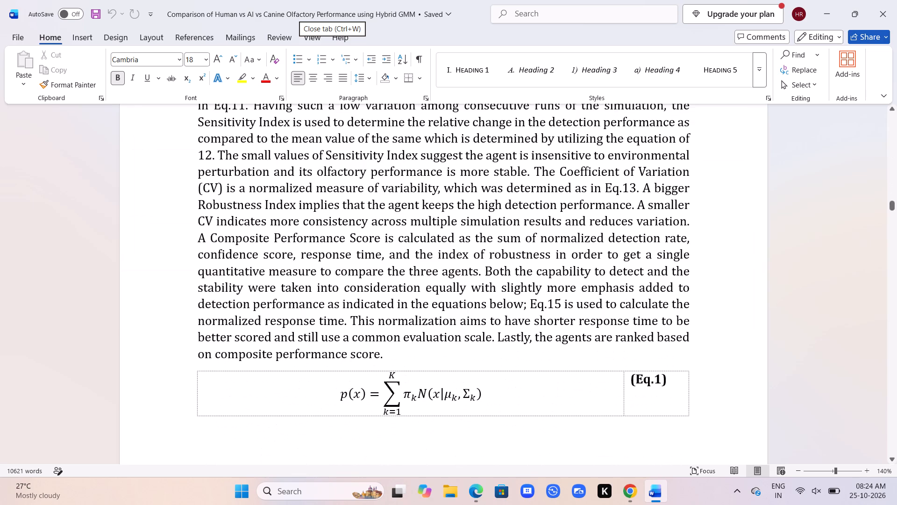
{"action": "scroll", "coordinate": [285, 284], "scroll_direction": "up", "scroll_amount": 2}
{"action": "scroll", "coordinate": [285, 284], "scroll_direction": "down", "scroll_amount": 2, "text": "ctrl"}
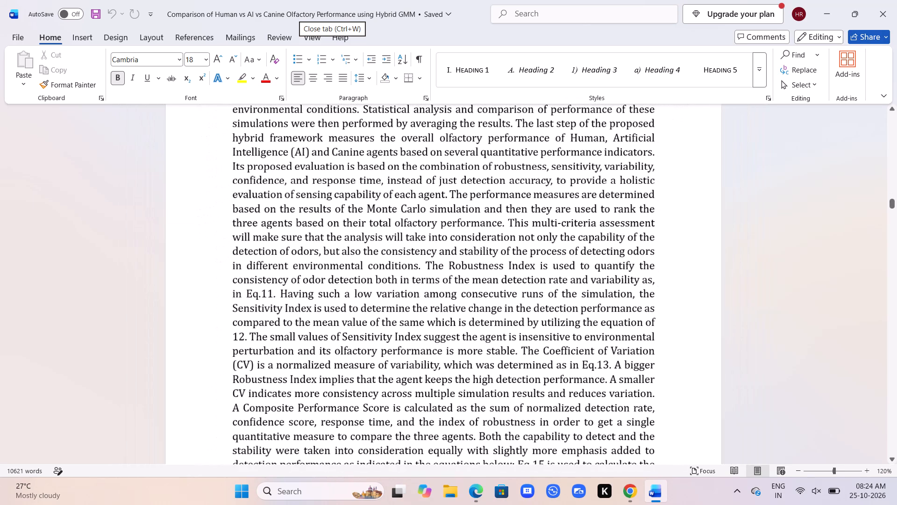
{"action": "scroll", "coordinate": [285, 284], "scroll_direction": "up", "scroll_amount": 4}
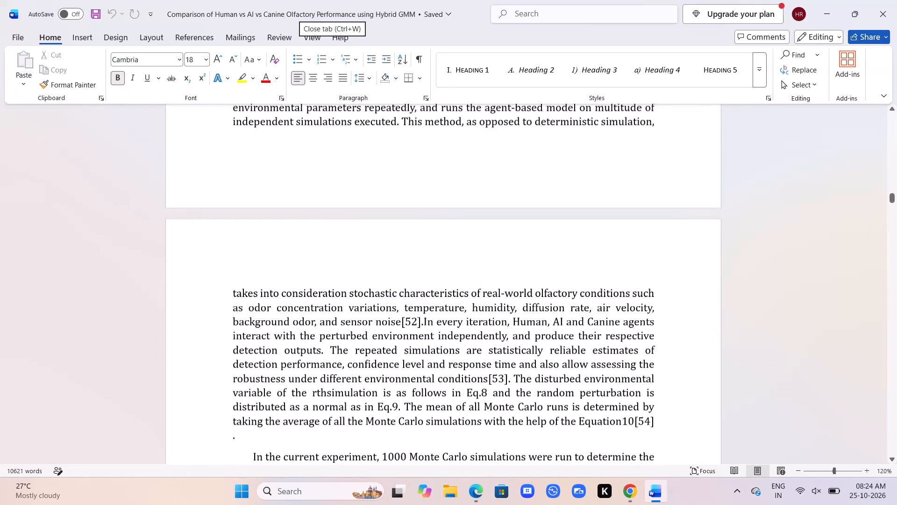
{"action": "scroll", "coordinate": [285, 284], "scroll_direction": "down", "scroll_amount": 1}
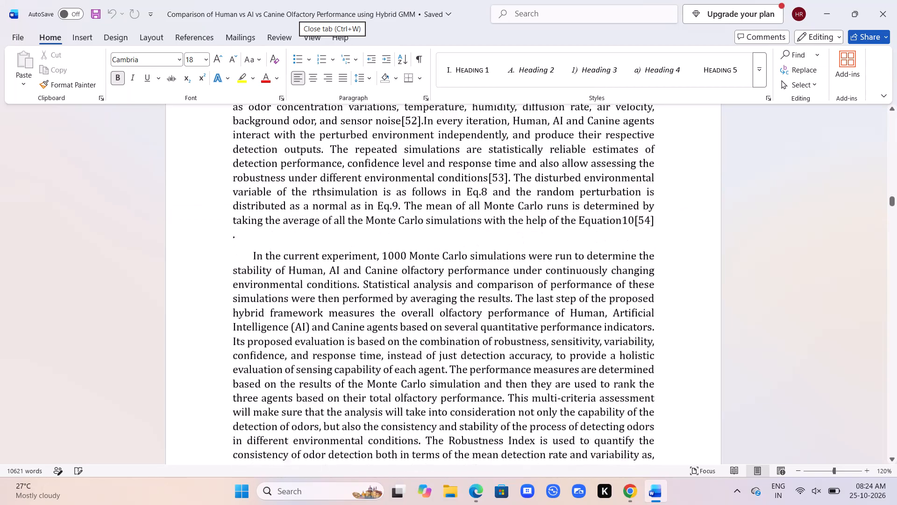
{"action": "scroll", "coordinate": [285, 284], "scroll_direction": "down", "scroll_amount": 1}
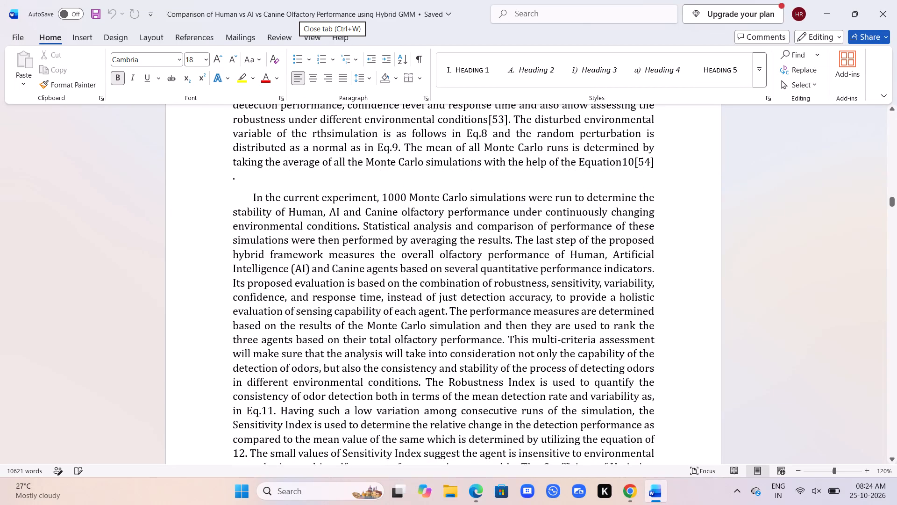
Open Notepad and copy the line ". The Robustness Index is used to quantify the consistency of odor detection both" from the Monte Carlo notes.
{"action": "left_click", "coordinate": [325, 491]}
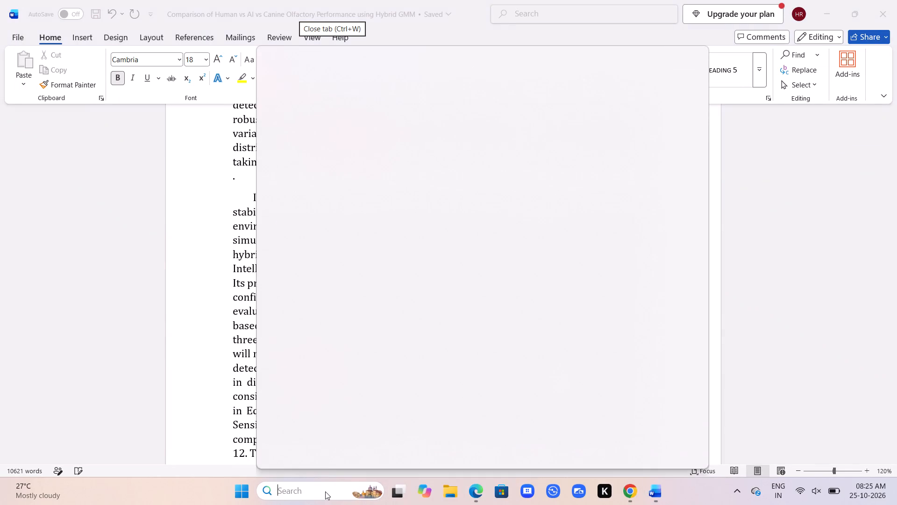
{"action": "type", "text": "note"}
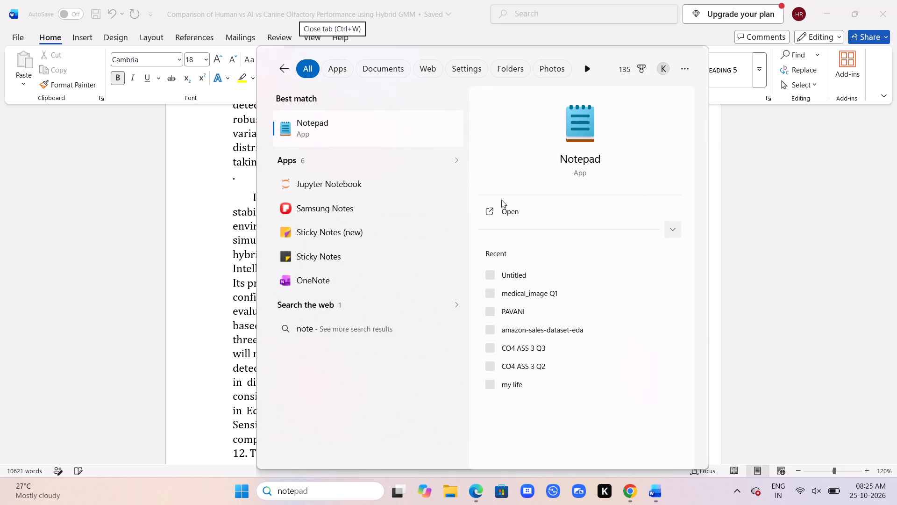
{"action": "left_click", "coordinate": [505, 220]}
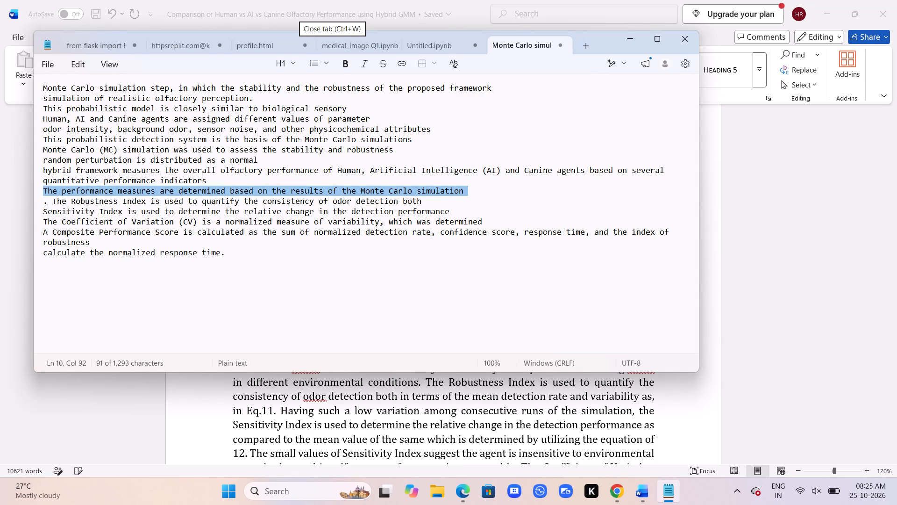
{"action": "left_click_drag", "start_coordinate": [424, 203], "coordinate": [26, 204]}
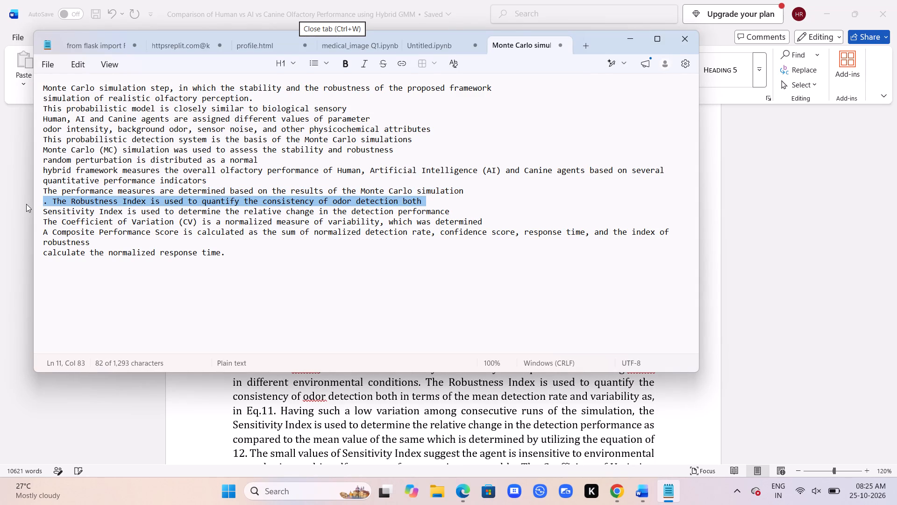
{"action": "key", "text": "ctrl+c"}
Switch to Edge and search the web for the copied sentence, replacing its final word "both" with "research paper".
{"action": "key", "text": "alt+Tab"}
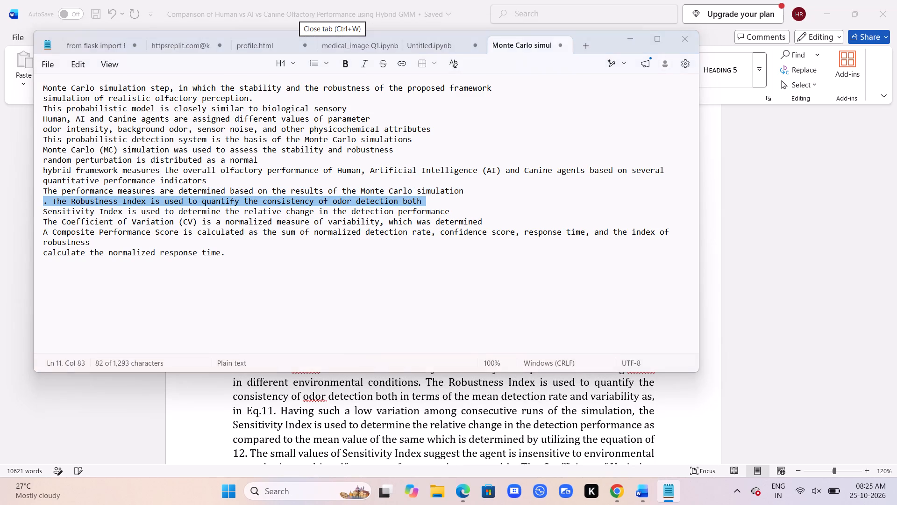
{"action": "key", "text": "alt+Tab"}
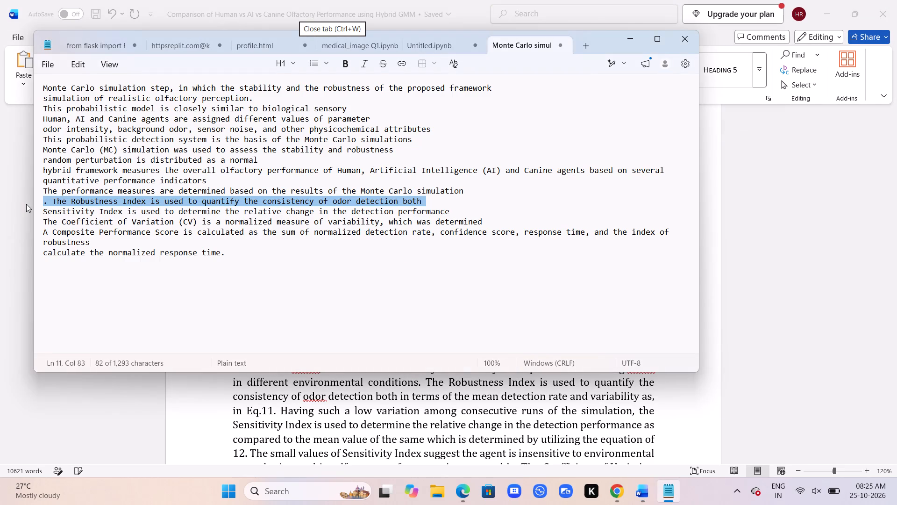
{"action": "key", "text": "alt+Tab"}
{"action": "key", "text": "alt+Tab"}
{"action": "key", "text": "alt+Tab"}
{"action": "key", "text": "alt+Tab"}
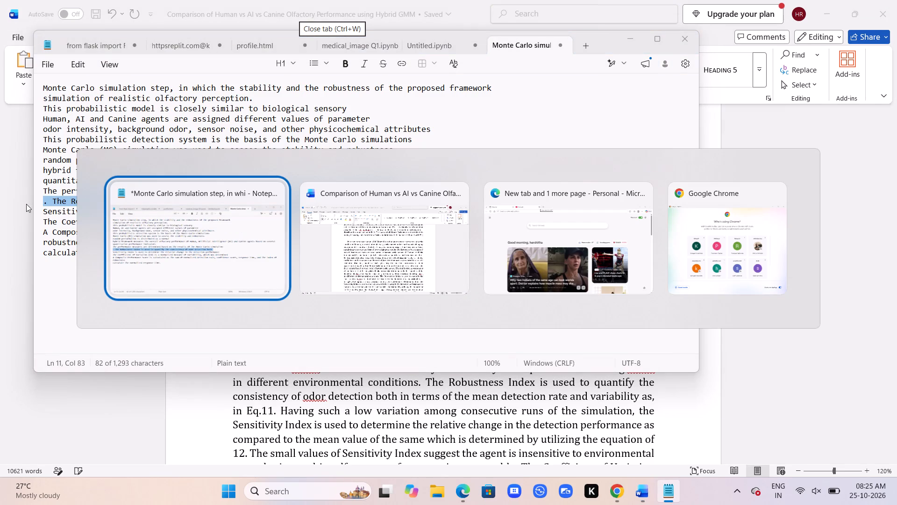
{"action": "key", "text": "alt+Tab"}
{"action": "key", "text": "alt+Tab"}
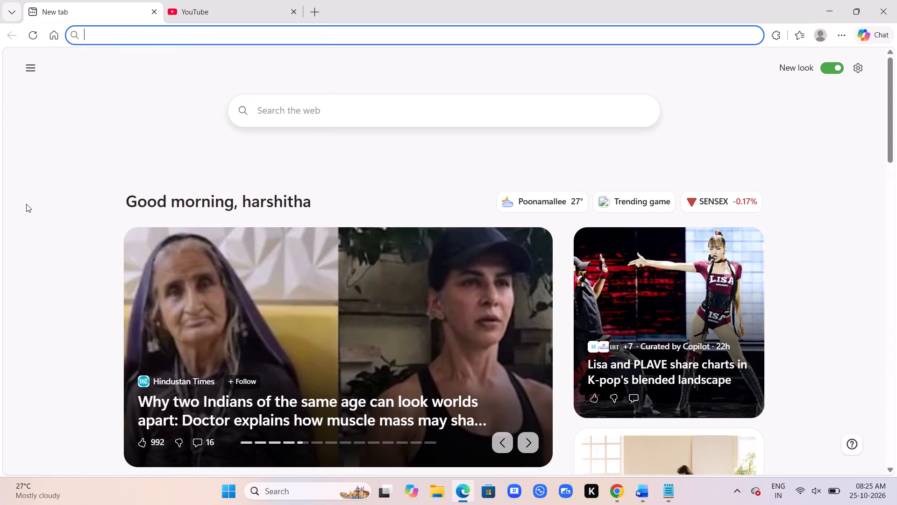
{"action": "key", "text": "ctrl+v"}
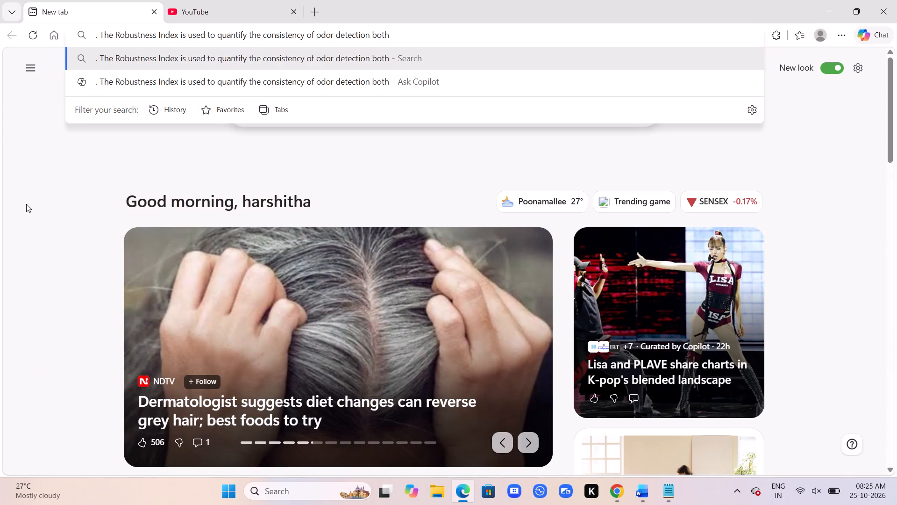
{"action": "key", "text": "space"}
{"action": "key", "text": "BackSpace"}
{"action": "key", "text": "BackSpace"}
{"action": "key", "text": "BackSpace"}
{"action": "key", "text": "BackSpace"}
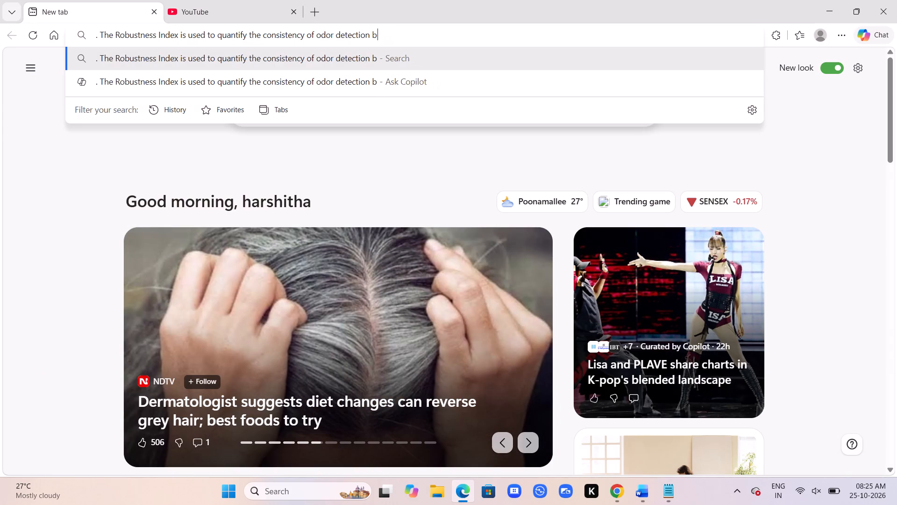
{"action": "key", "text": "BackSpace"}
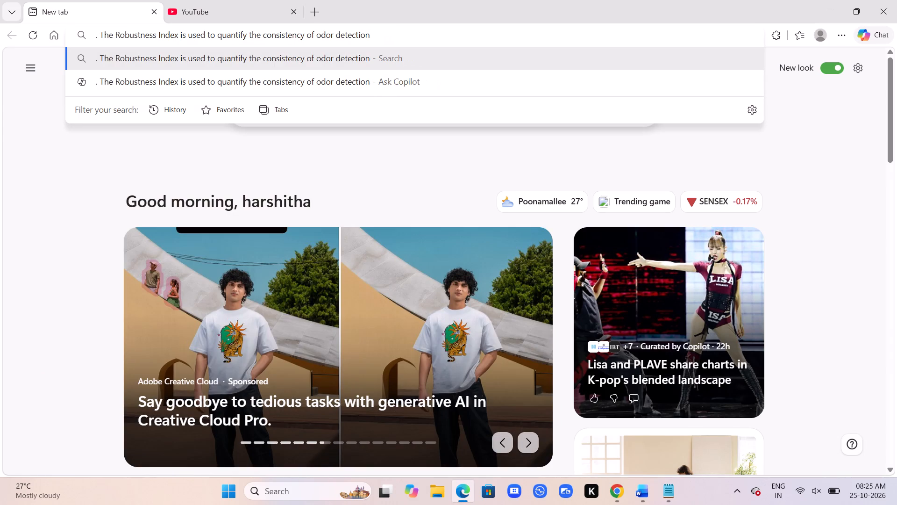
{"action": "type", "text": "research paper"}
{"action": "key", "text": "Return"}
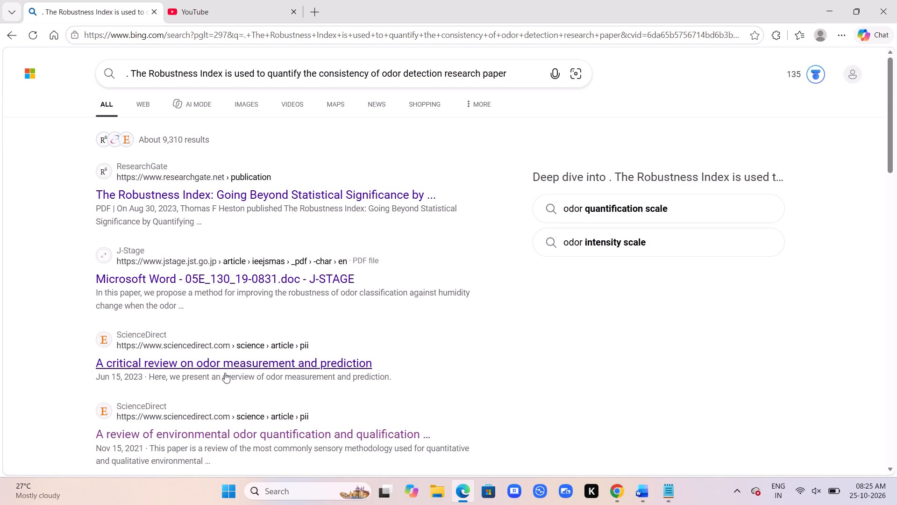
Open the ScienceDirect result "A critical review on odor measurement and prediction".
{"action": "left_click", "coordinate": [211, 364]}
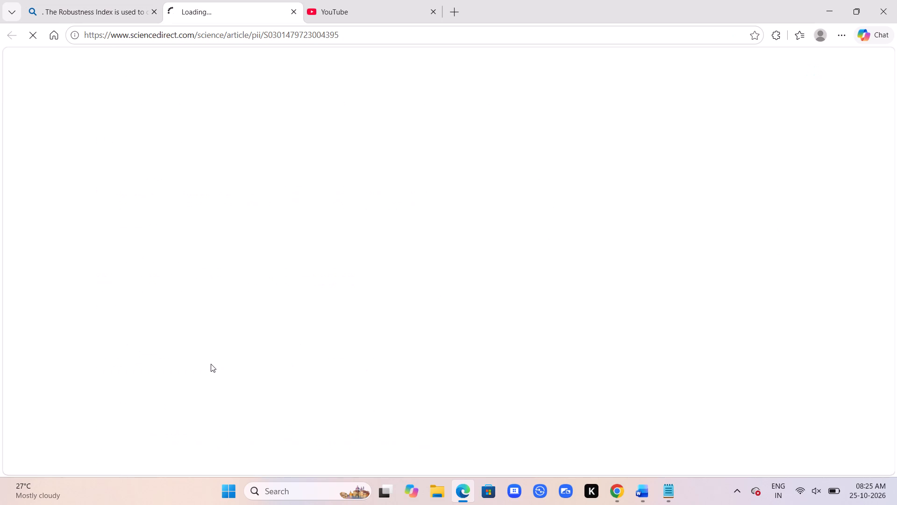
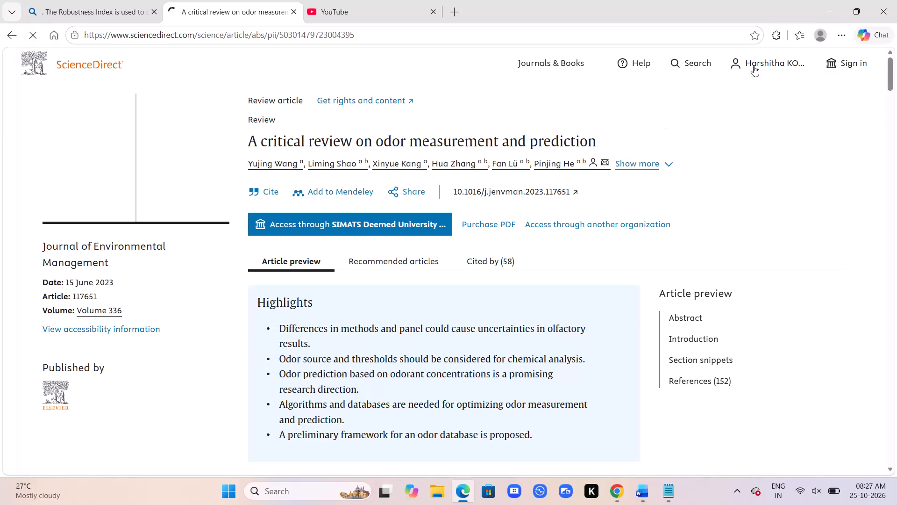
Save the article "A critical review on odor measurement and prediction" to the Mendeley library with the Mendeley web importer.
{"action": "left_click", "coordinate": [778, 37]}
{"action": "left_click", "coordinate": [655, 155]}
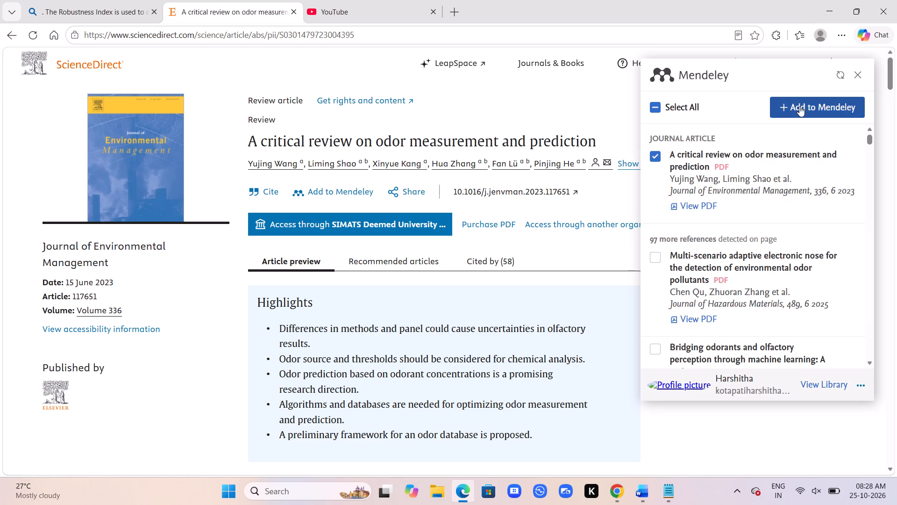
{"action": "left_click", "coordinate": [798, 106]}
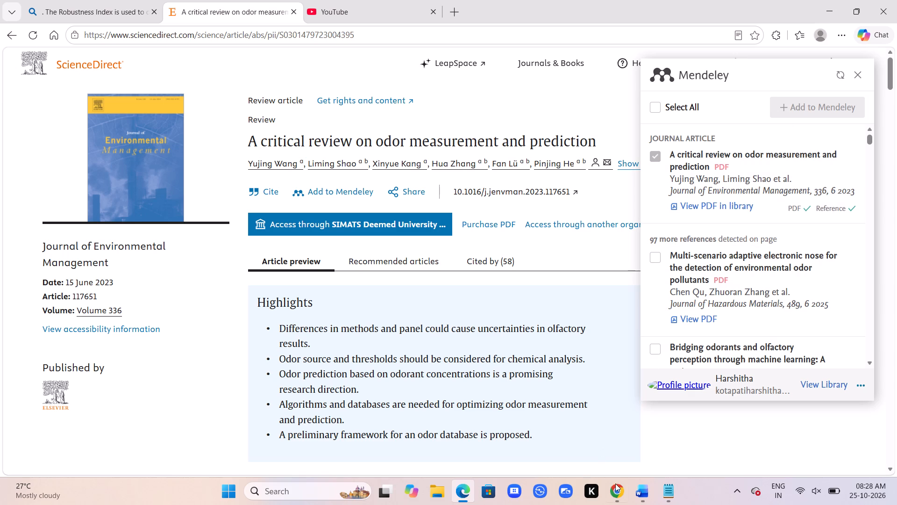
Switch to Word and insert a Mendeley citation of "A critical review on odor measurement and prediction" right after "Eq.11" in the Robustness Index sentence.
{"action": "left_click", "coordinate": [631, 429]}
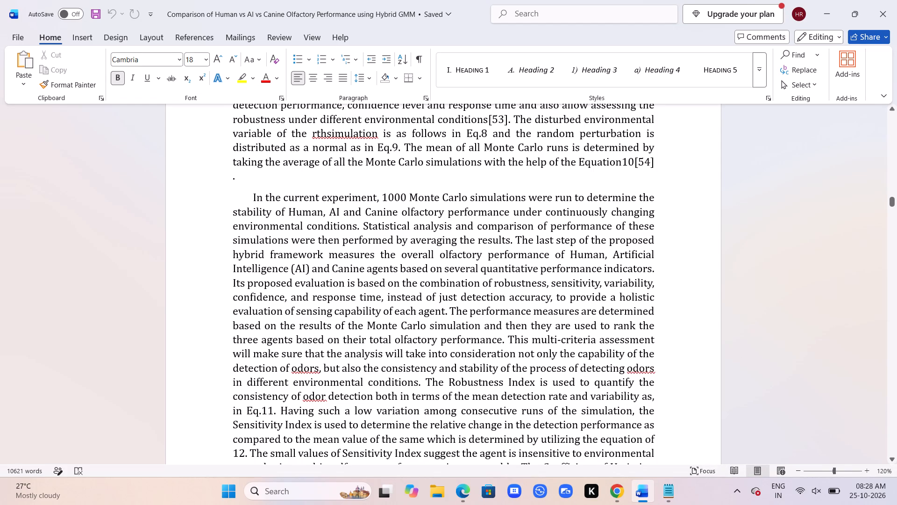
{"action": "left_click", "coordinate": [270, 413]}
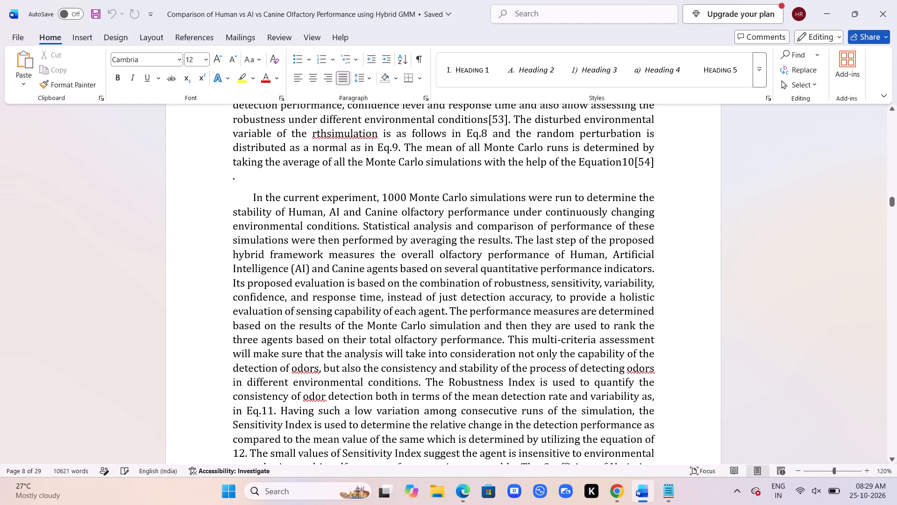
{"action": "key", "text": "Right"}
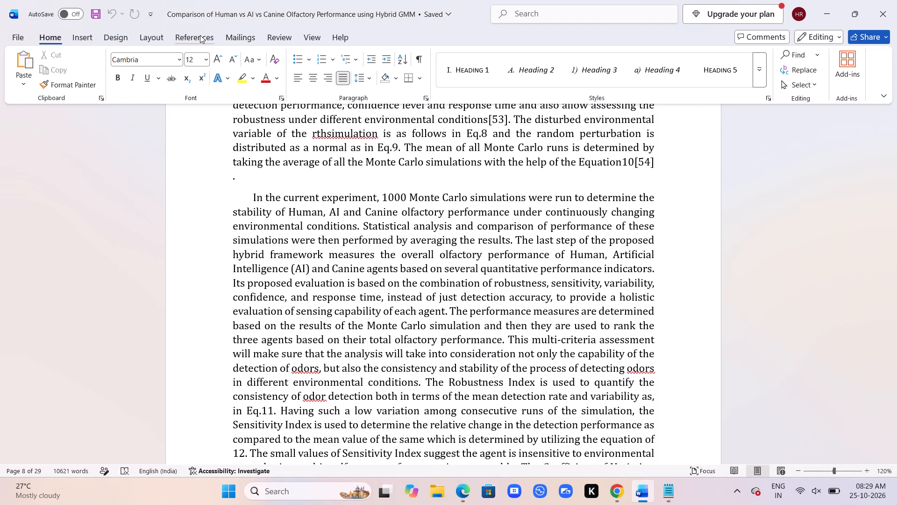
{"action": "left_click", "coordinate": [200, 35]}
{"action": "left_click", "coordinate": [791, 72]}
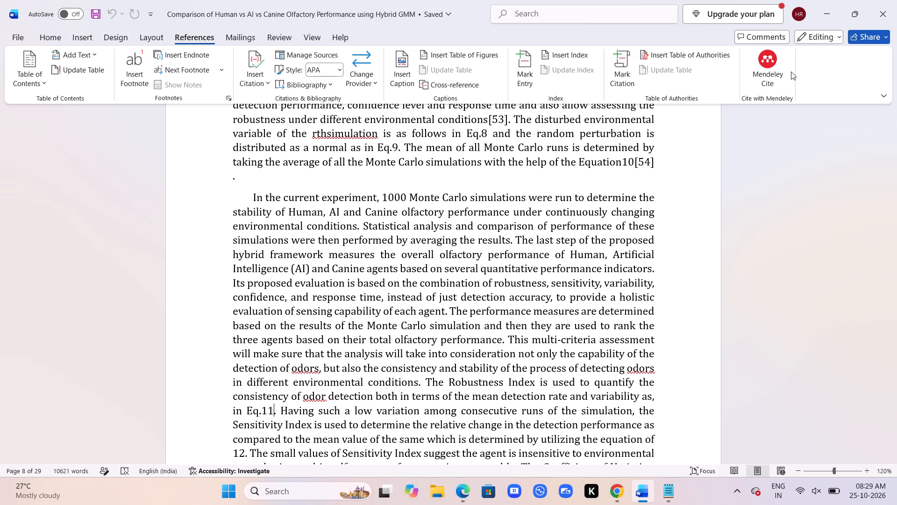
{"action": "left_click", "coordinate": [764, 65]}
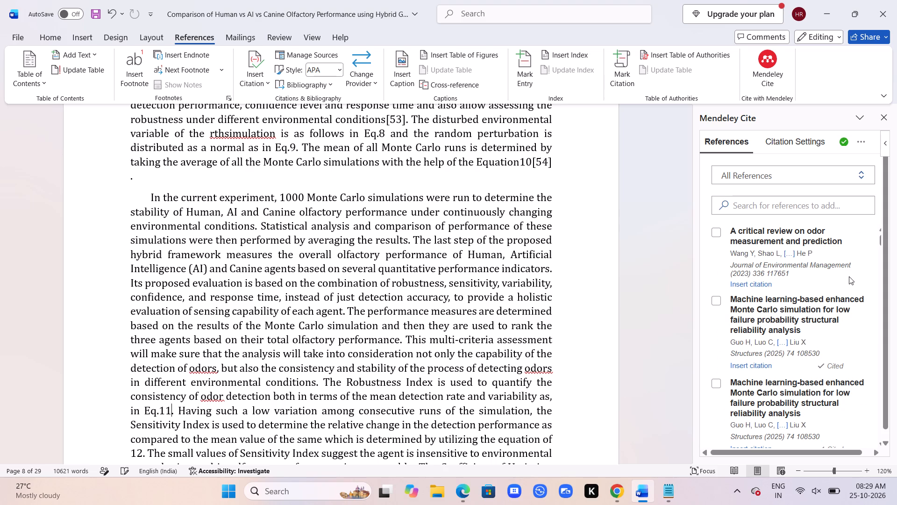
{"action": "left_click", "coordinate": [712, 228]}
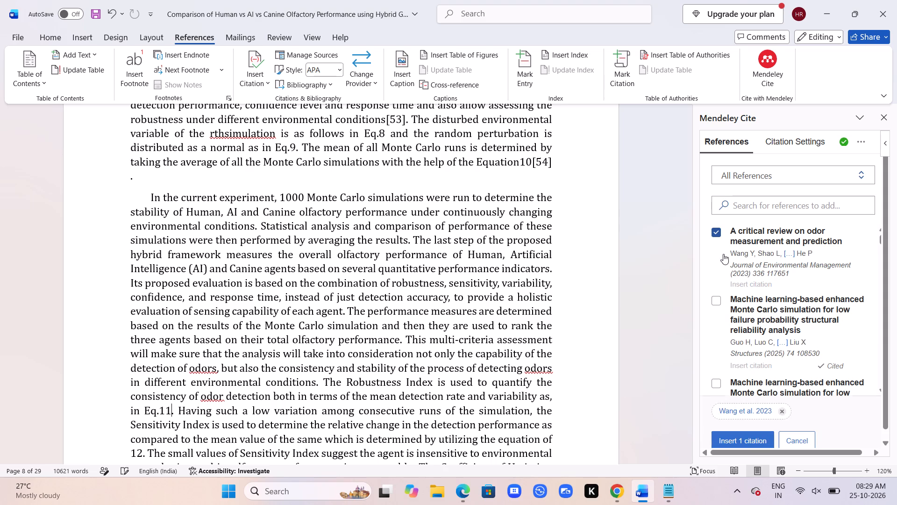
{"action": "left_click", "coordinate": [744, 433]}
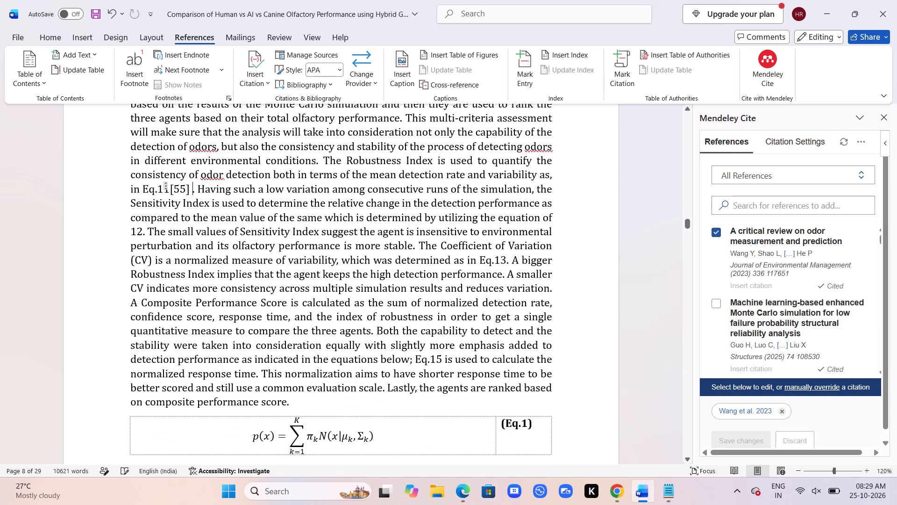
Review the paragraph on the 1000 Monte Carlo simulations and the Notepad statement list for another sentence that needs a citation.
{"action": "scroll", "coordinate": [511, 272], "scroll_direction": "up", "scroll_amount": 1}
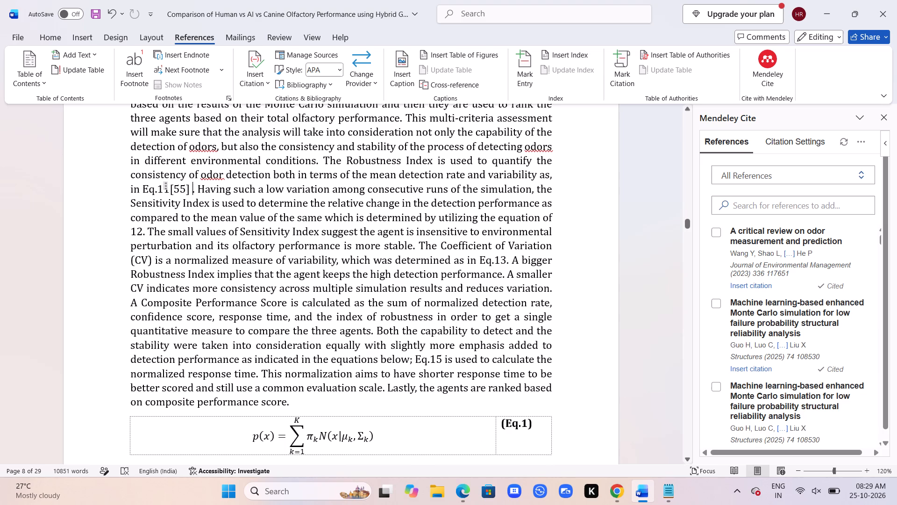
{"action": "scroll", "coordinate": [511, 272], "scroll_direction": "up", "scroll_amount": 1}
{"action": "scroll", "coordinate": [395, 141], "scroll_direction": "up", "scroll_amount": 1}
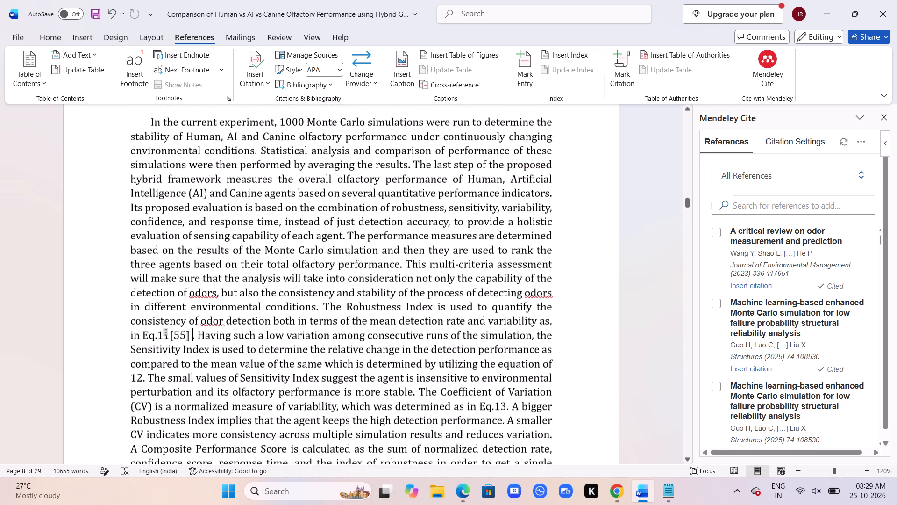
{"action": "scroll", "coordinate": [395, 141], "scroll_direction": "up", "scroll_amount": 2}
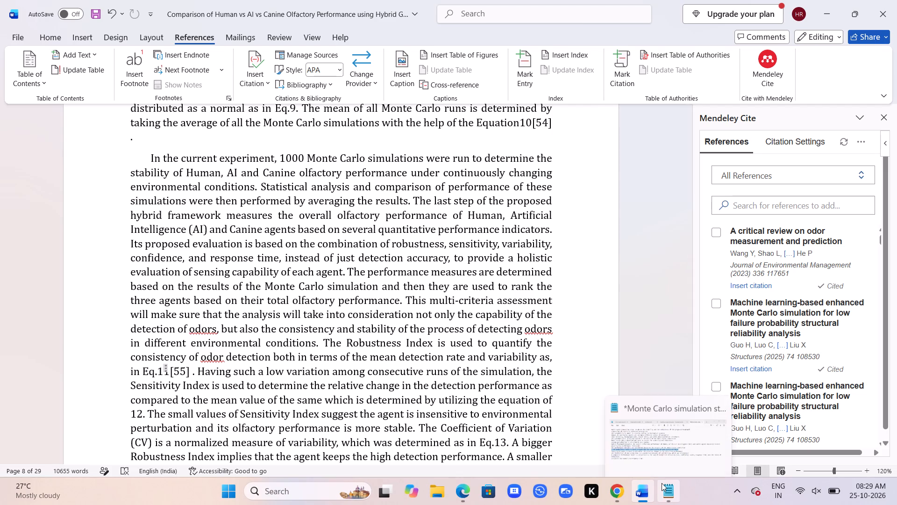
{"action": "left_click", "coordinate": [644, 433]}
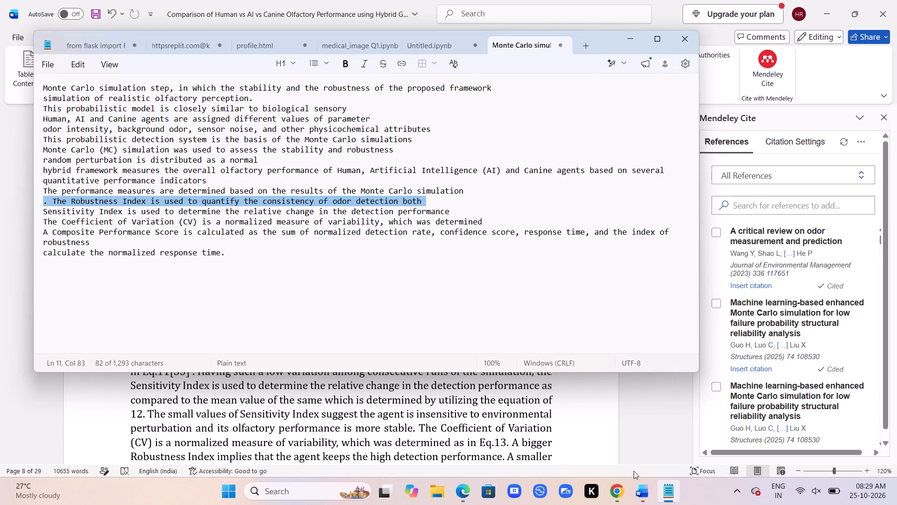
{"action": "left_click", "coordinate": [643, 504]}
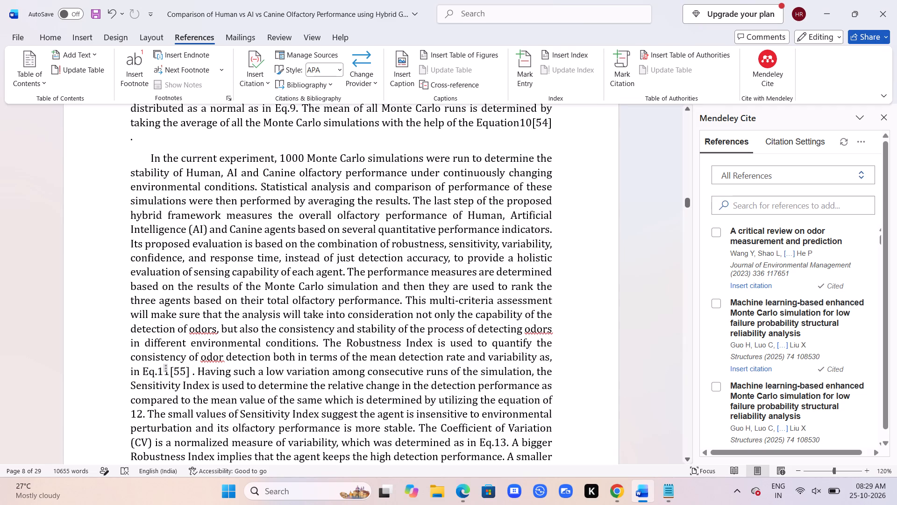
{"action": "left_click_drag", "start_coordinate": [309, 156], "coordinate": [313, 156]}
{"action": "left_click_drag", "start_coordinate": [313, 156], "coordinate": [345, 168]}
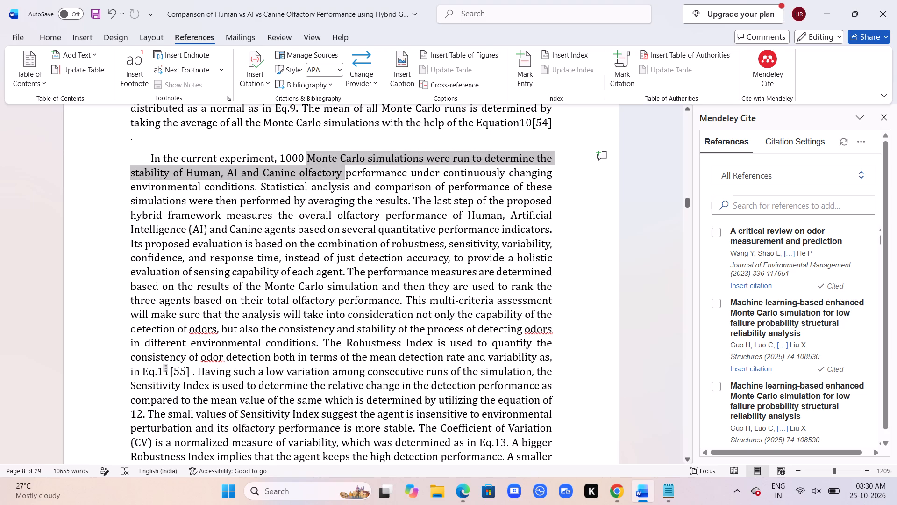
{"action": "left_click", "coordinate": [362, 256]}
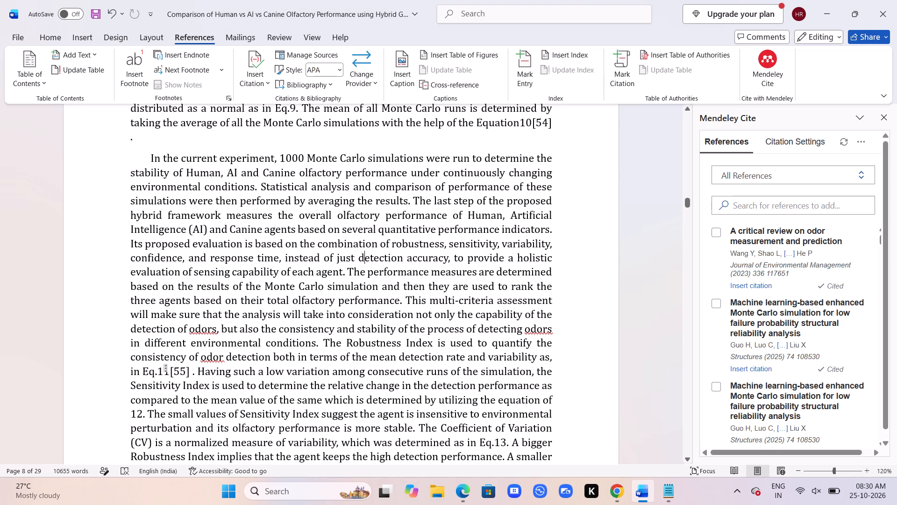
Copy the sentence "Statistical analysis and comparison of performance of these simulations were then performed by averaging the results" from the Monte Carlo paragraph.
{"action": "left_click_drag", "start_coordinate": [260, 187], "coordinate": [312, 187]}
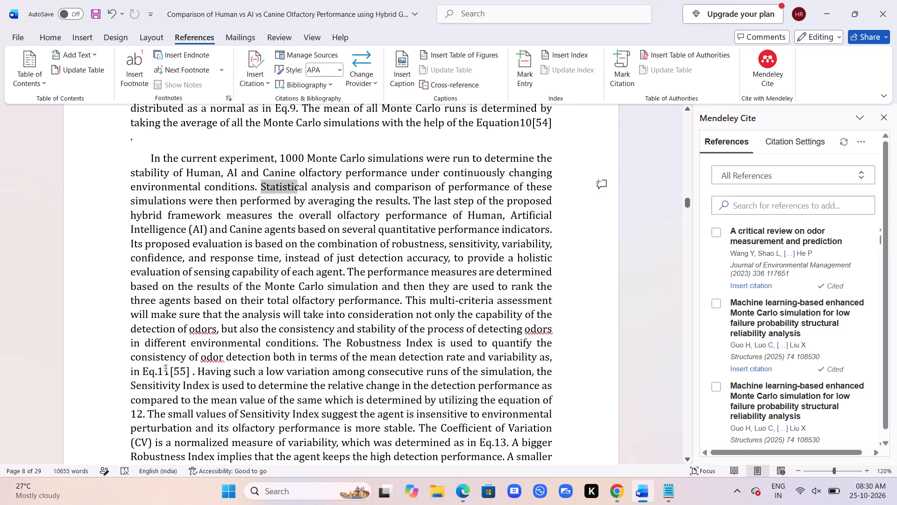
{"action": "left_click_drag", "start_coordinate": [312, 187], "coordinate": [427, 195]}
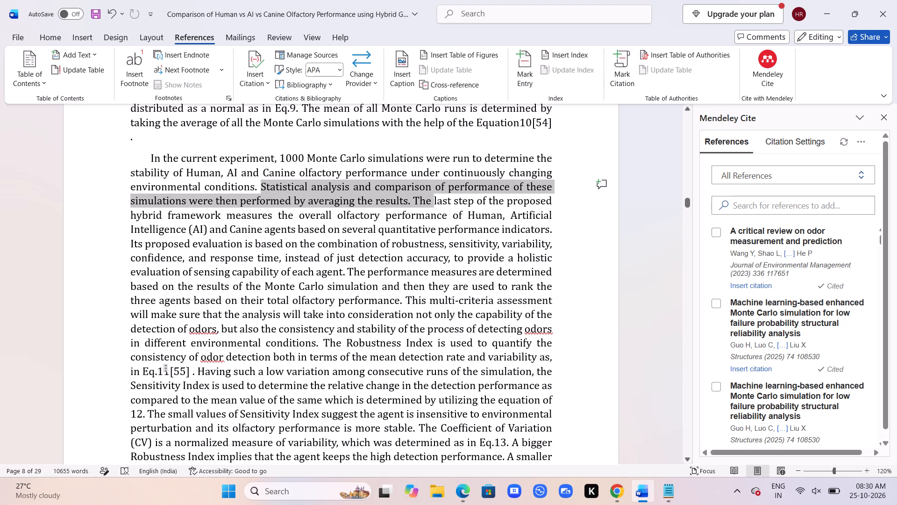
{"action": "left_click_drag", "start_coordinate": [427, 195], "coordinate": [412, 197]}
{"action": "left_click_drag", "start_coordinate": [412, 197], "coordinate": [408, 196]}
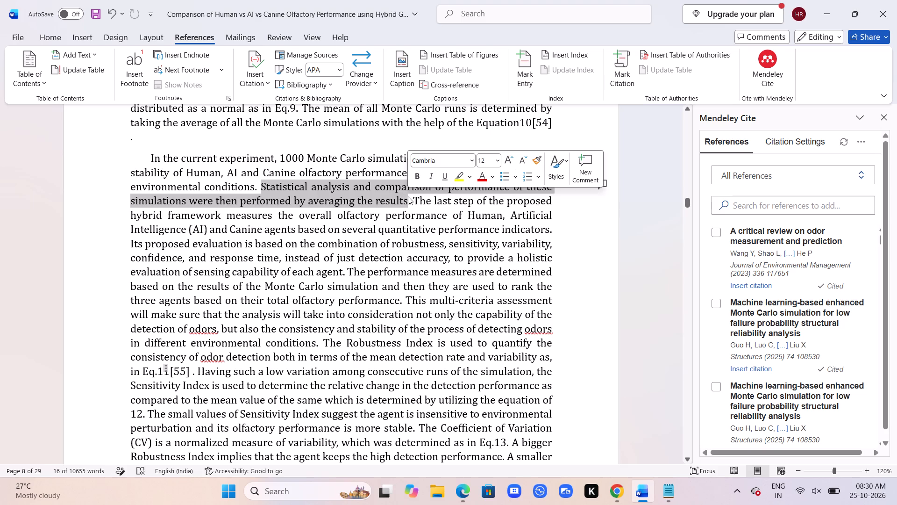
{"action": "key", "text": "ctrl+c"}
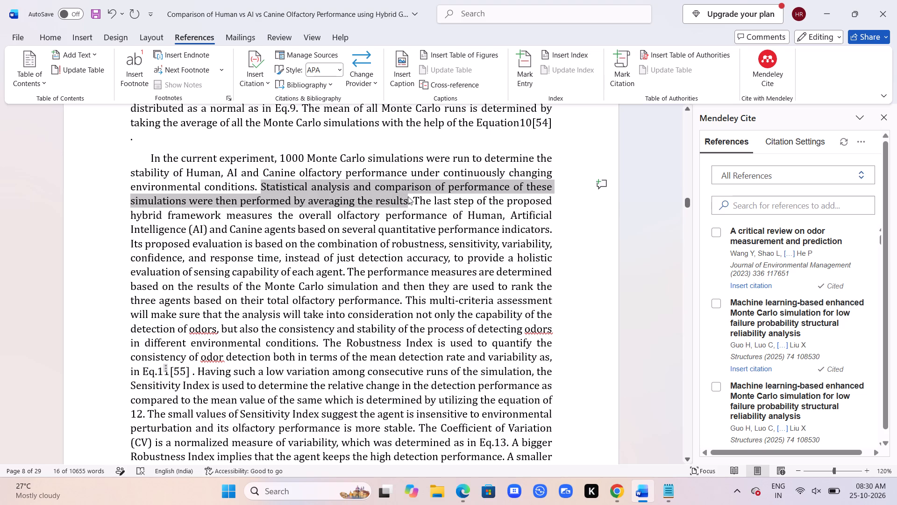
Switch to Edge and search the web for the copied statistical analysis sentence, replacing the Robustness Index text and keeping "research paper" at the end.
{"action": "key", "text": "alt+Tab"}
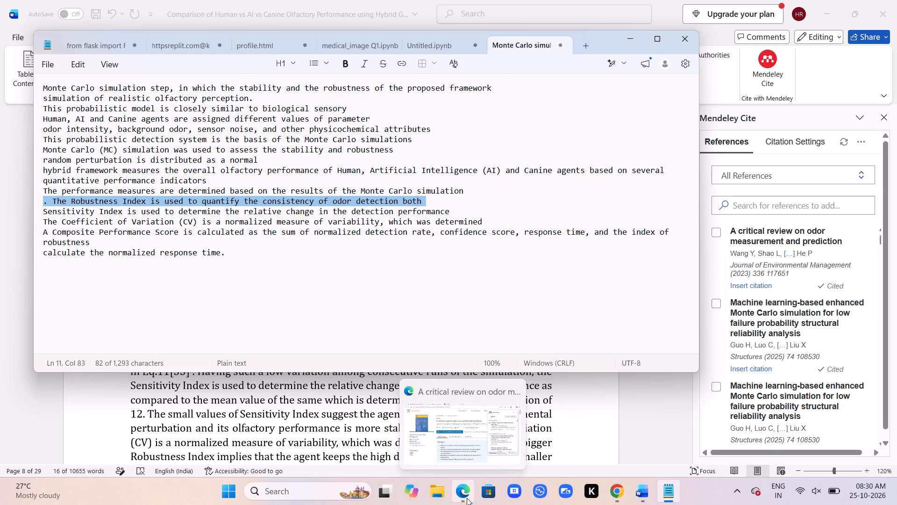
{"action": "left_click", "coordinate": [451, 433]}
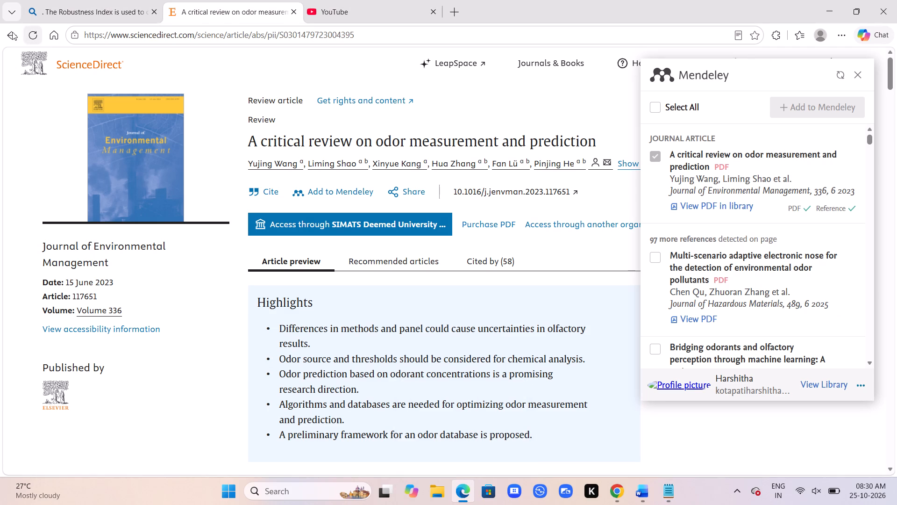
{"action": "left_click", "coordinate": [71, 18]}
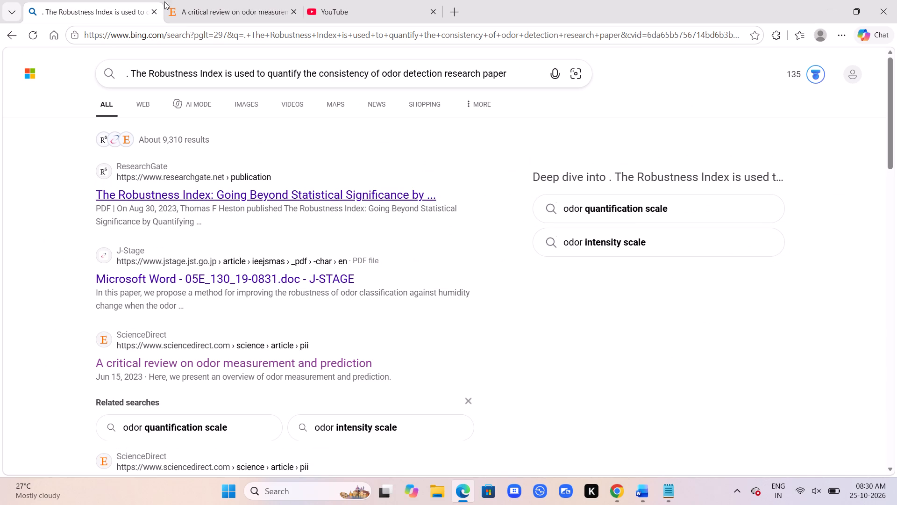
{"action": "left_click_drag", "start_coordinate": [442, 72], "coordinate": [439, 72]}
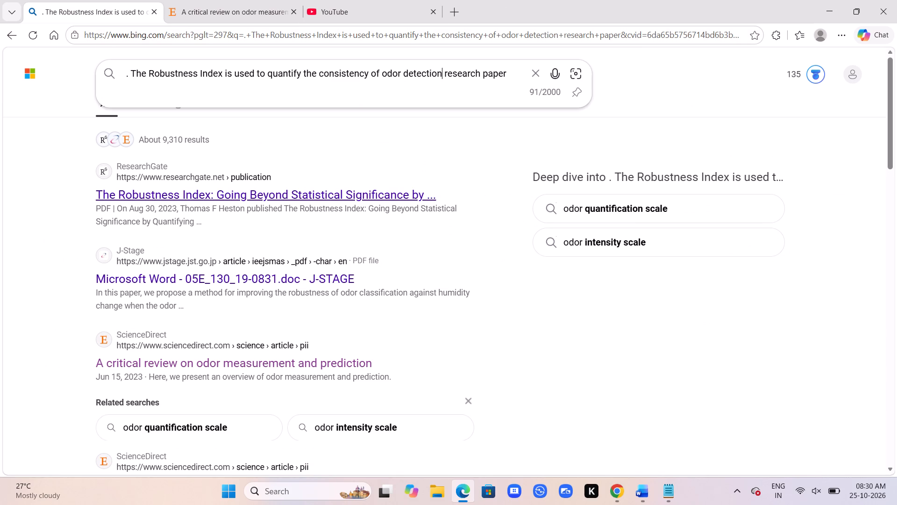
{"action": "left_click_drag", "start_coordinate": [439, 72], "coordinate": [101, 73]}
{"action": "key", "text": "BackSpace"}
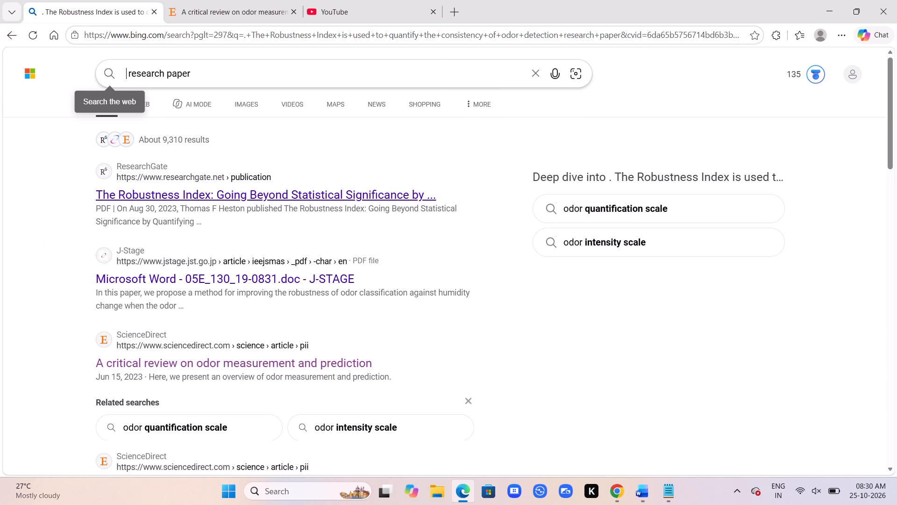
{"action": "key", "text": "ctrl+v"}
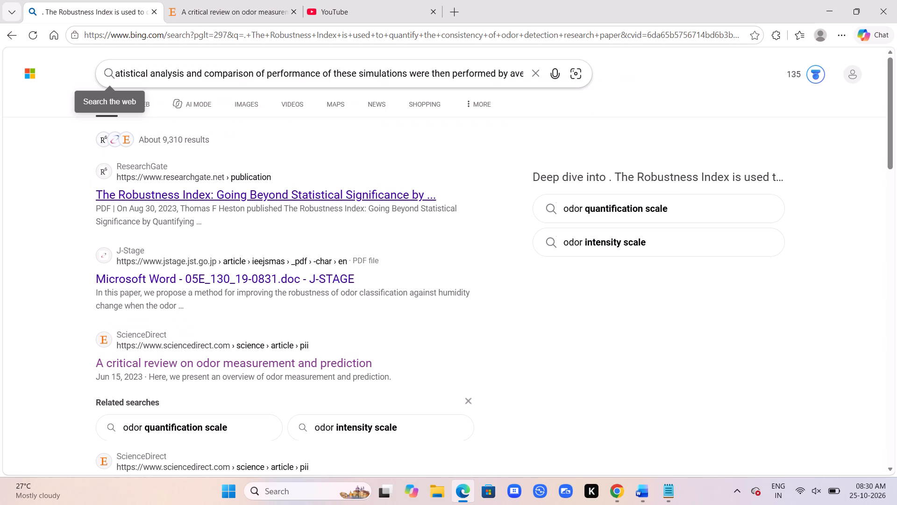
{"action": "key", "text": "Return"}
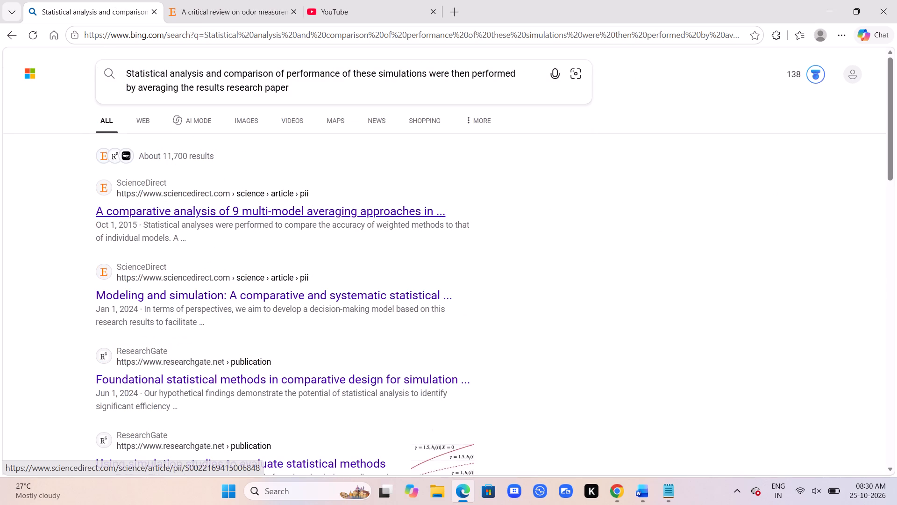
Open the ScienceDirect result "Modeling and simulation: A comparative and systematic statistical review" and save it to the Mendeley library.
{"action": "left_click", "coordinate": [227, 291]}
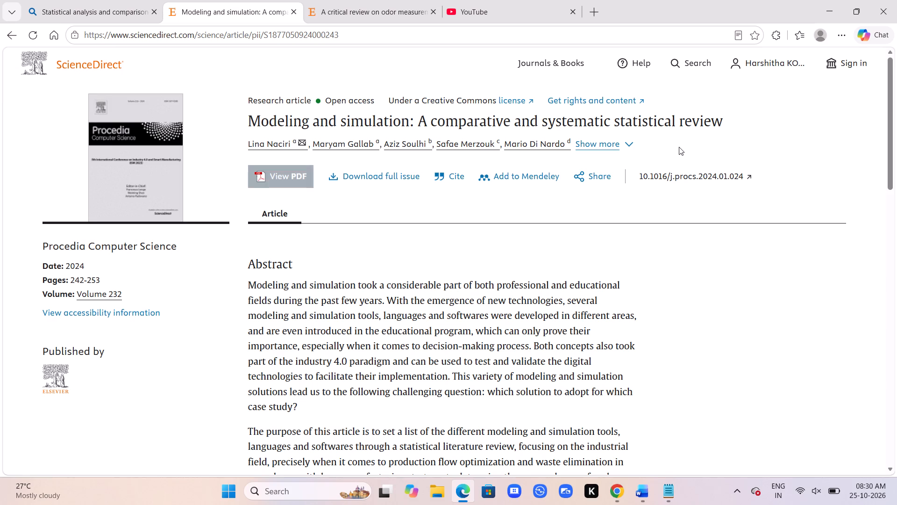
{"action": "left_click", "coordinate": [779, 38]}
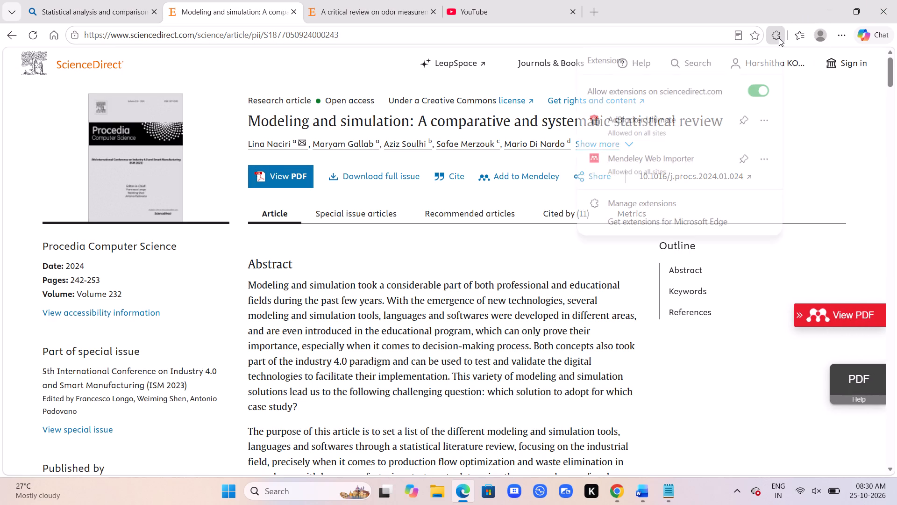
{"action": "left_click", "coordinate": [670, 161]}
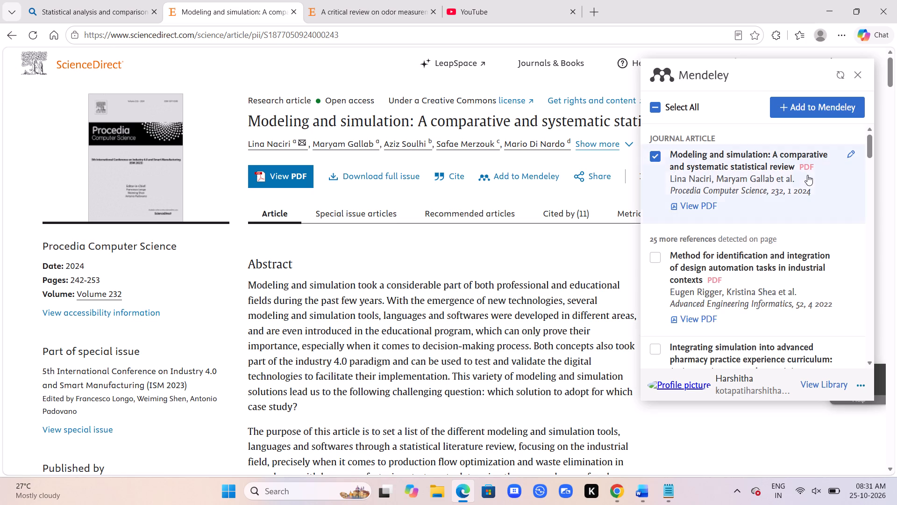
{"action": "left_click", "coordinate": [795, 107]}
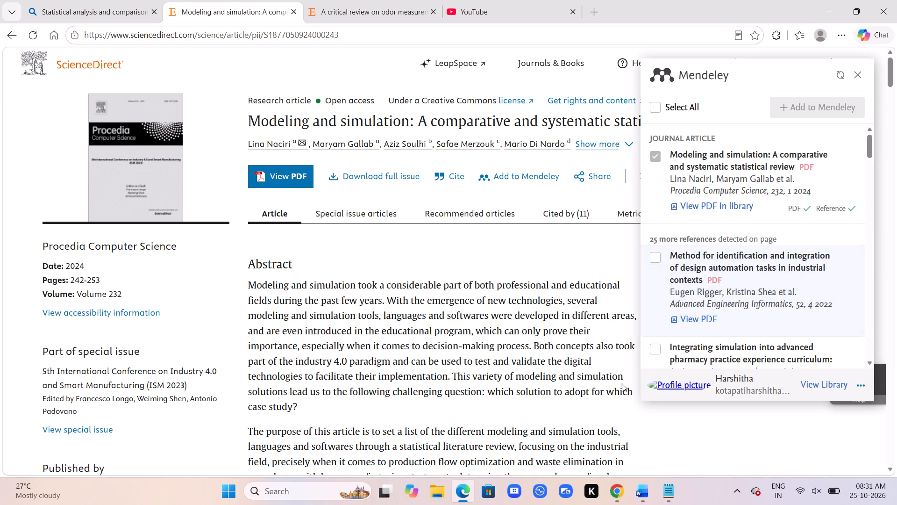
Switch to Word and cite "Modeling and simulation: A comparative and systematic statistical review" from Mendeley after "averaging the results" in the Monte Carlo paragraph.
{"action": "left_click", "coordinate": [639, 449]}
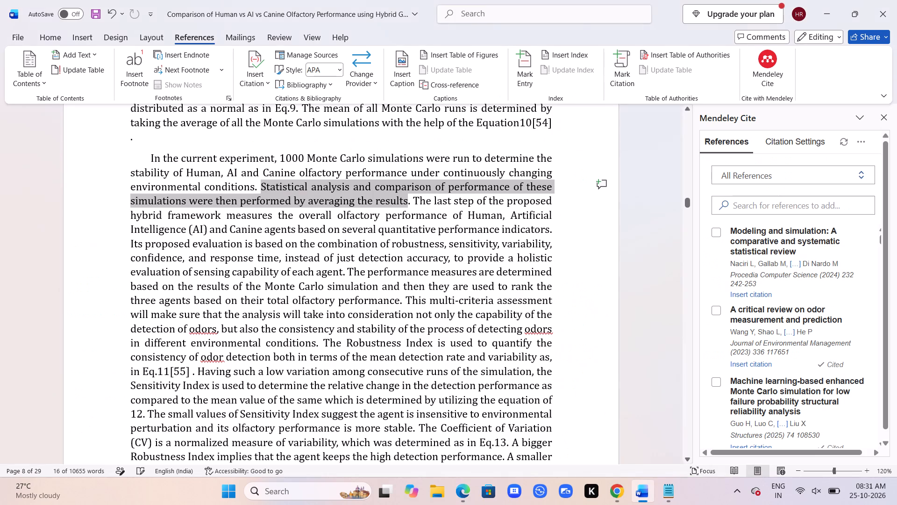
{"action": "left_click", "coordinate": [406, 204]}
{"action": "left_click", "coordinate": [714, 236]}
{"action": "left_click", "coordinate": [733, 438]}
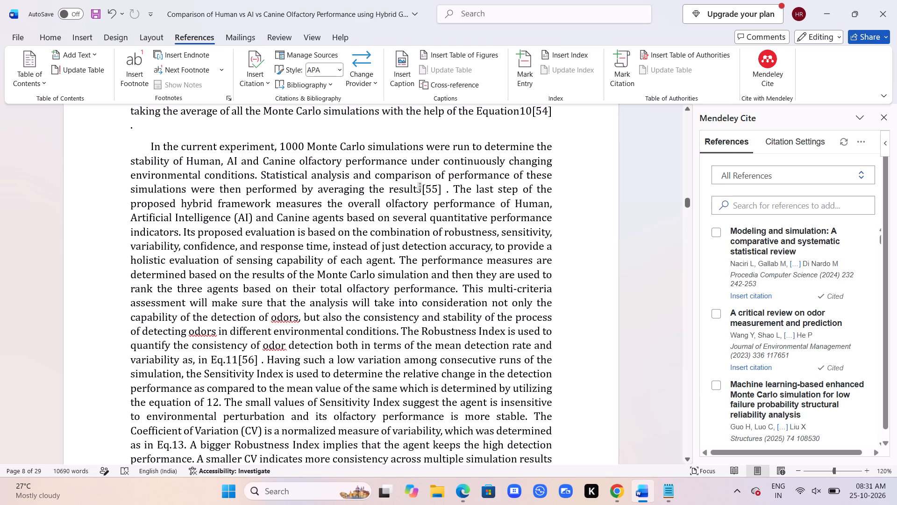
Copy "Its proposed evaluation is based on the combination of robustness, sensitivity, variability, confidence, and response time" from the same paragraph.
{"action": "left_click_drag", "start_coordinate": [185, 230], "coordinate": [321, 251]}
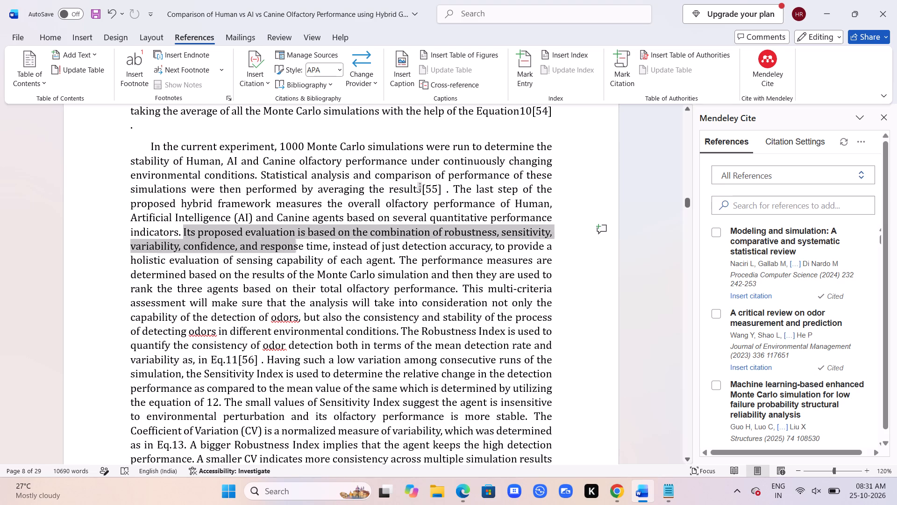
{"action": "left_click_drag", "start_coordinate": [321, 251], "coordinate": [465, 234]}
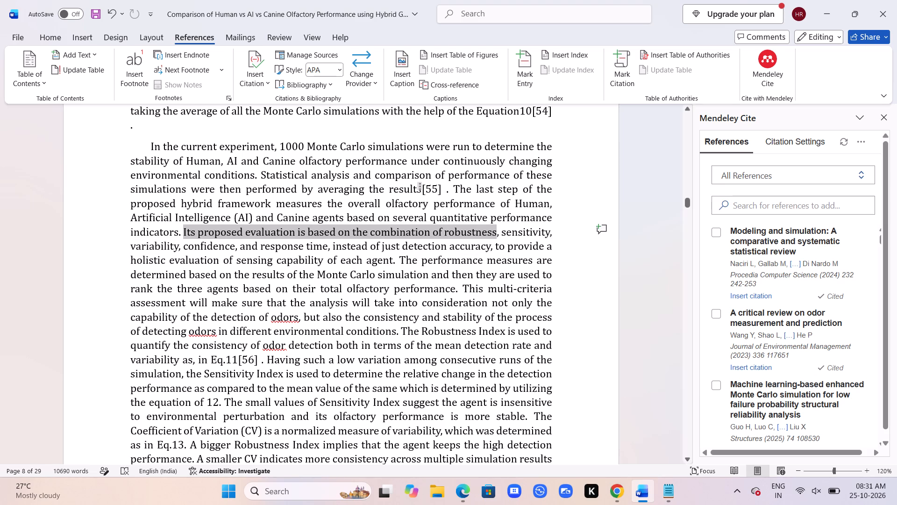
{"action": "left_click_drag", "start_coordinate": [465, 234], "coordinate": [538, 237]}
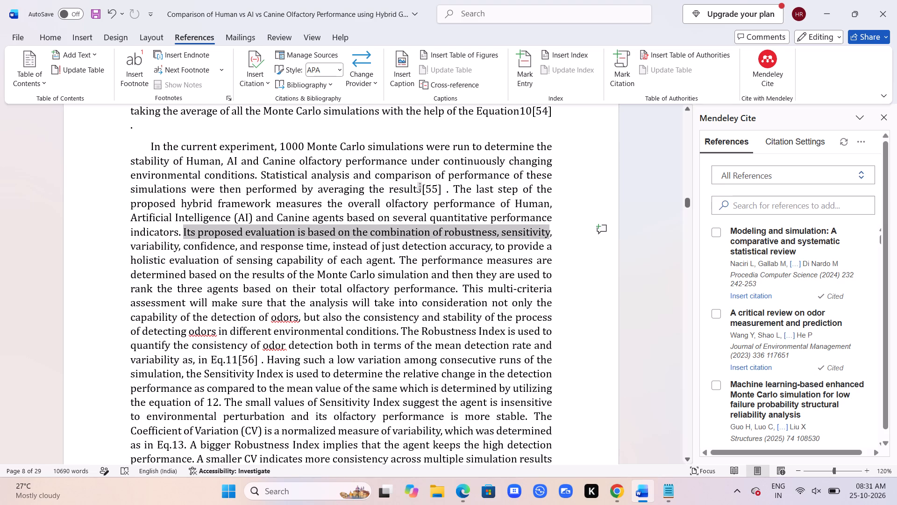
{"action": "left_click_drag", "start_coordinate": [538, 237], "coordinate": [299, 239]}
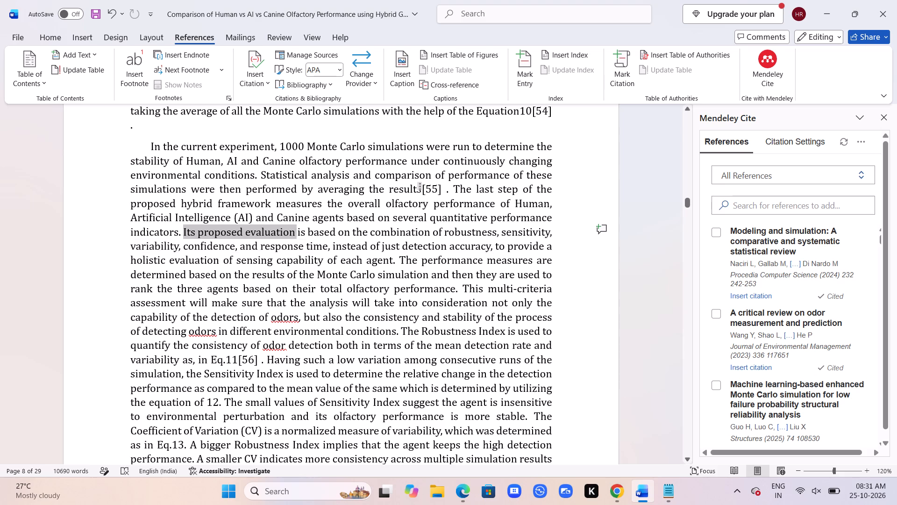
{"action": "left_click_drag", "start_coordinate": [299, 239], "coordinate": [325, 249]}
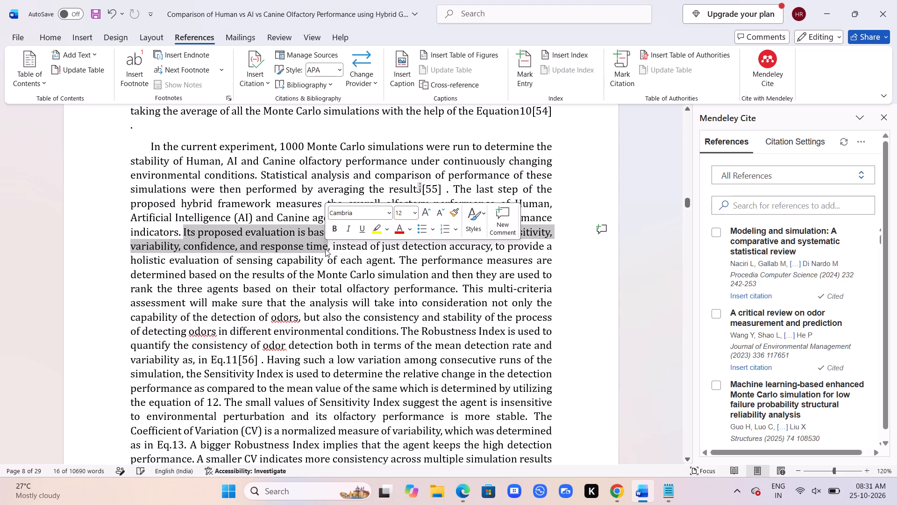
{"action": "key", "text": "ctrl+c"}
Switch to Edge and search the web for the copied evaluation sentence, replacing the statistical analysis text and keeping "research paper" at the end.
{"action": "key", "text": "alt+Tab"}
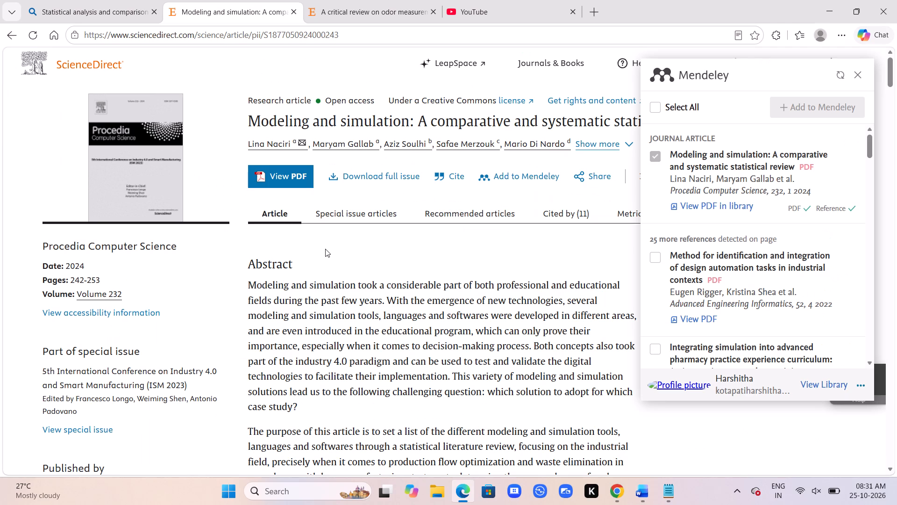
{"action": "left_click", "coordinate": [11, 36]}
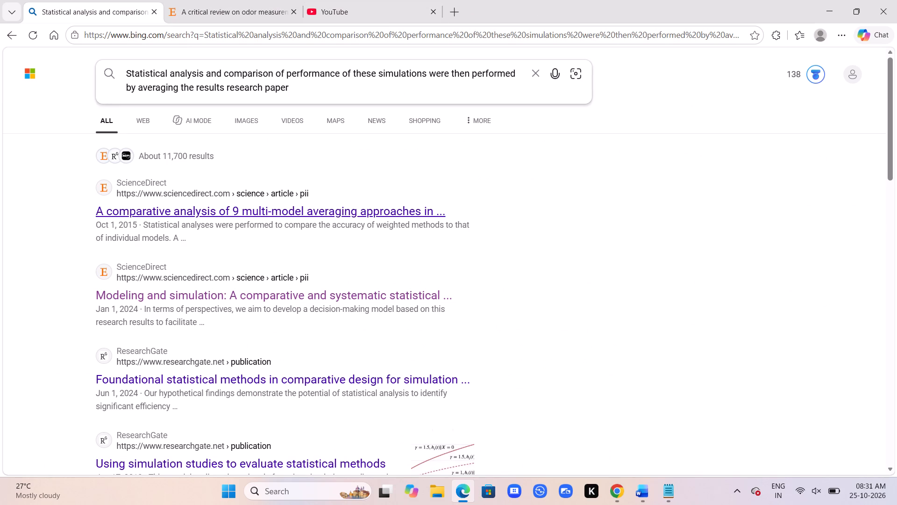
{"action": "left_click_drag", "start_coordinate": [226, 85], "coordinate": [119, 60]}
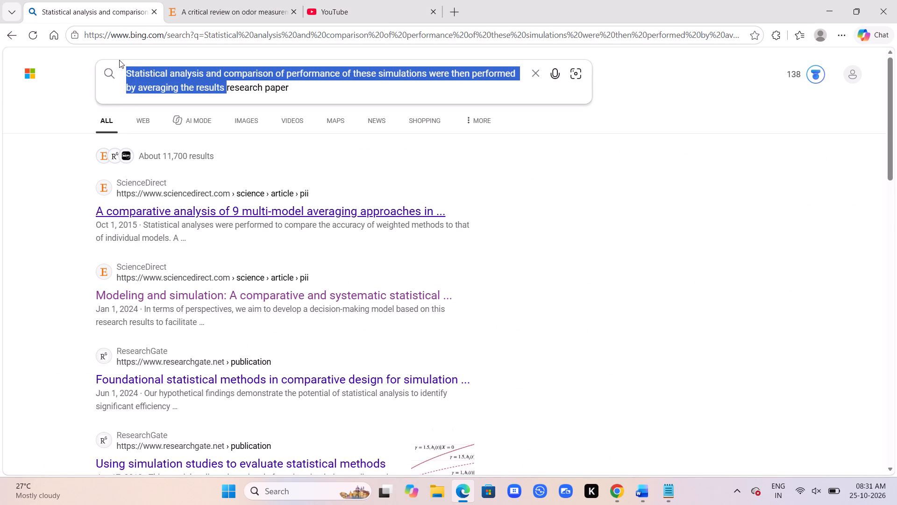
{"action": "key", "text": "BackSpace"}
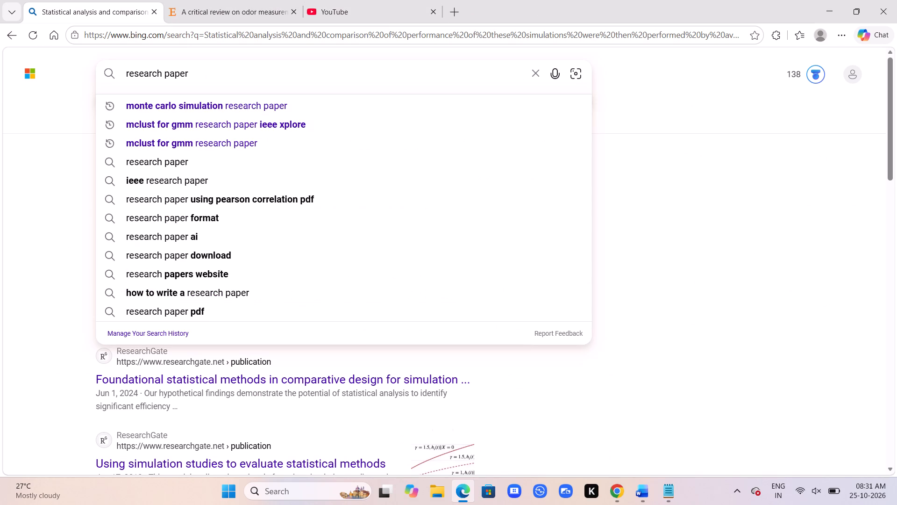
{"action": "key", "text": "ctrl+v"}
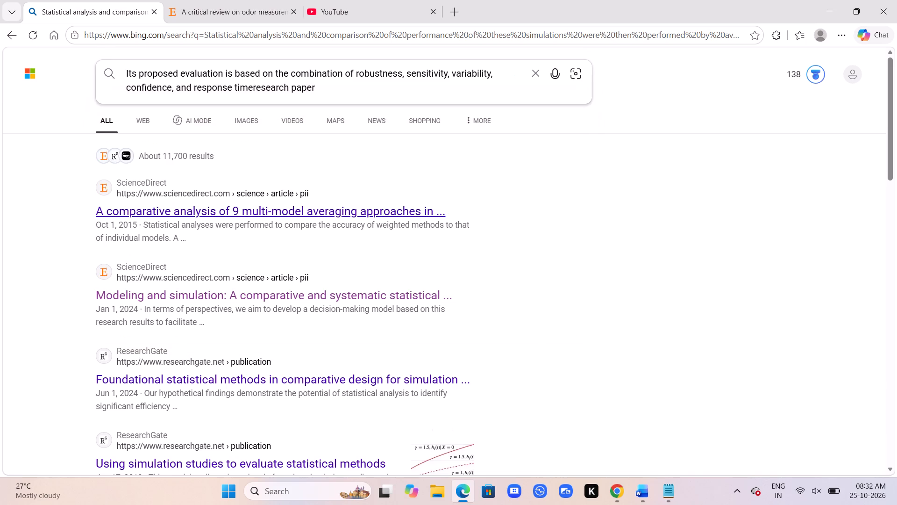
{"action": "key", "text": "space"}
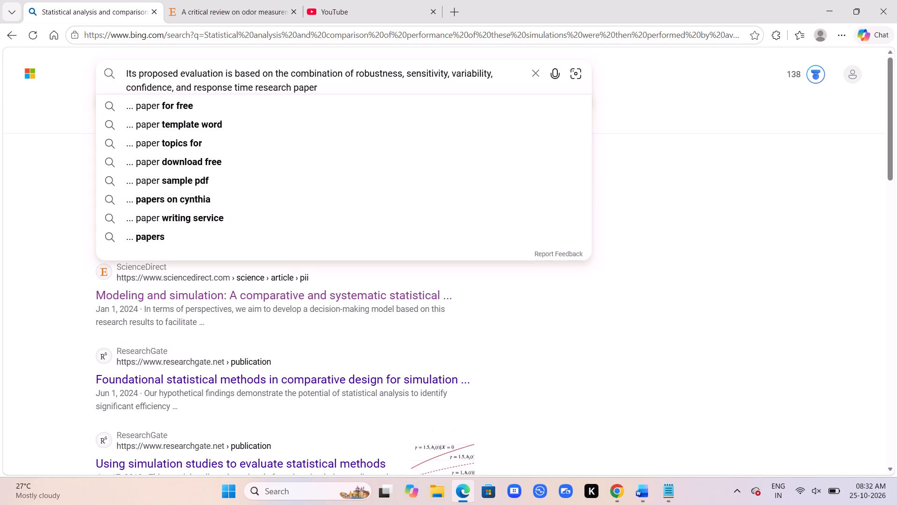
{"action": "key", "text": "Return"}
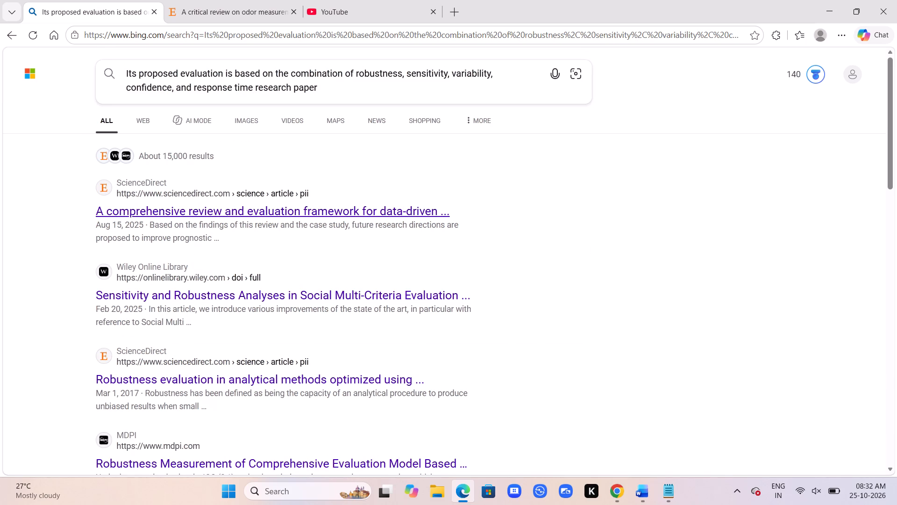
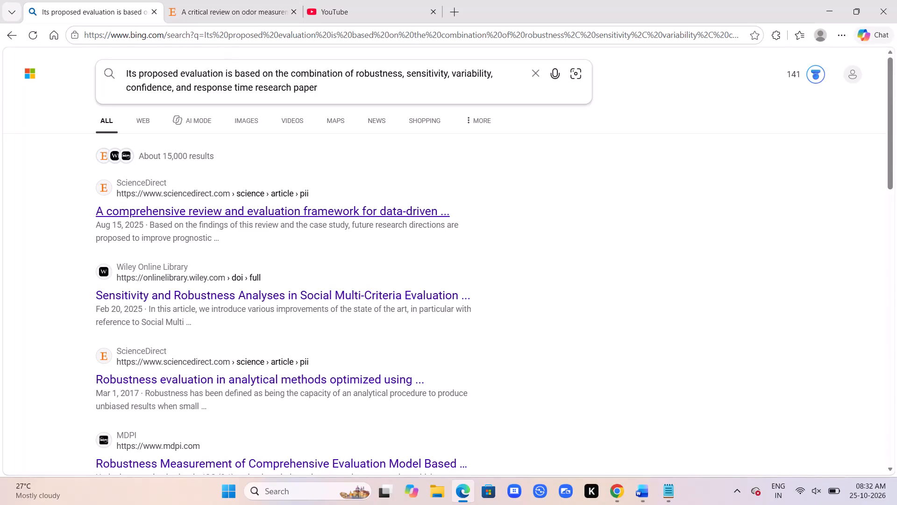
Open the ScienceDirect result "Robustness evaluation in analytical methods optimized using experimental designs" and save it to the Mendeley library.
{"action": "left_click", "coordinate": [331, 86]}
{"action": "key", "text": "Return"}
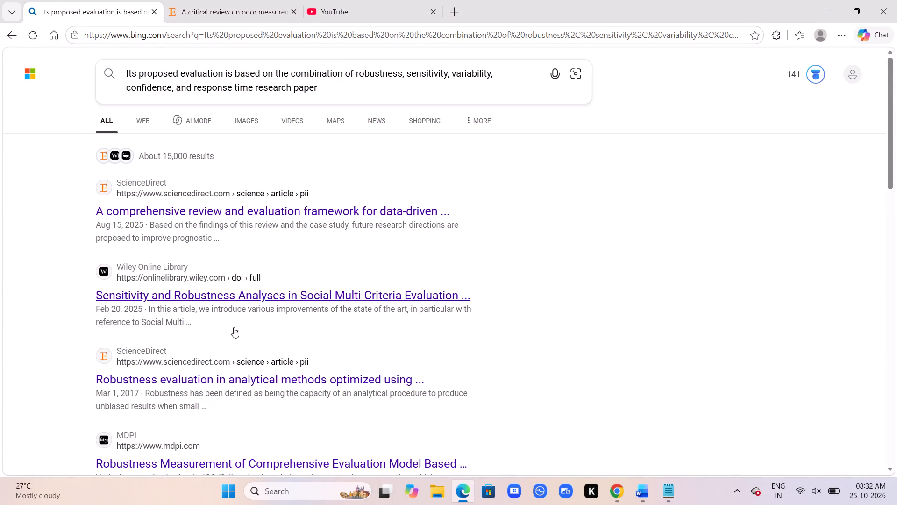
{"action": "left_click", "coordinate": [206, 378]}
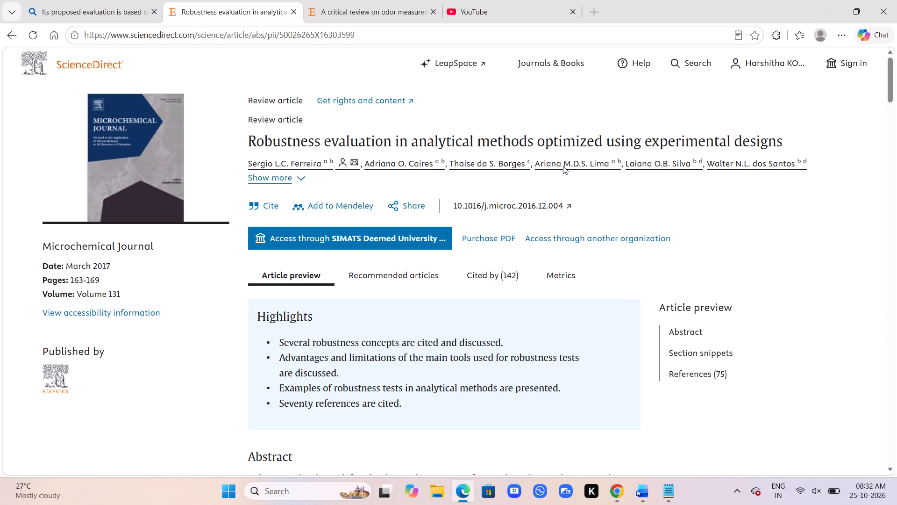
{"action": "left_click", "coordinate": [776, 35]}
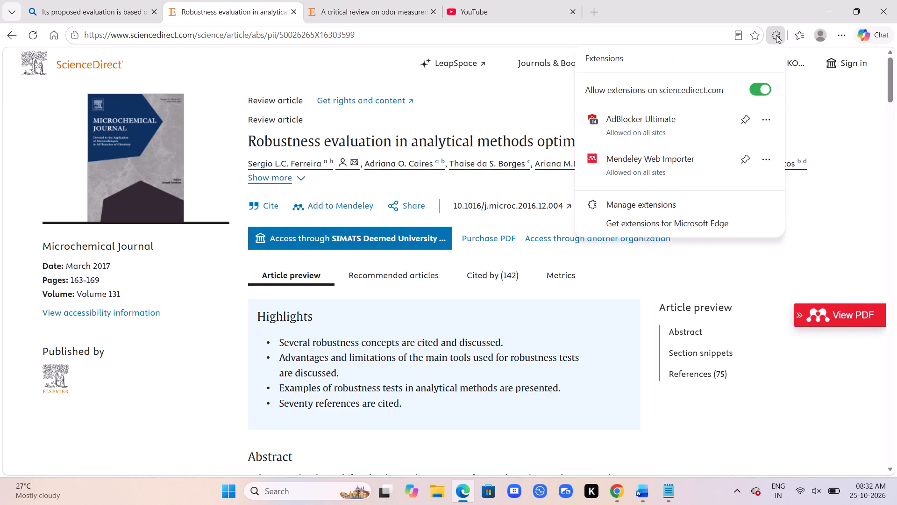
{"action": "left_click", "coordinate": [681, 156]}
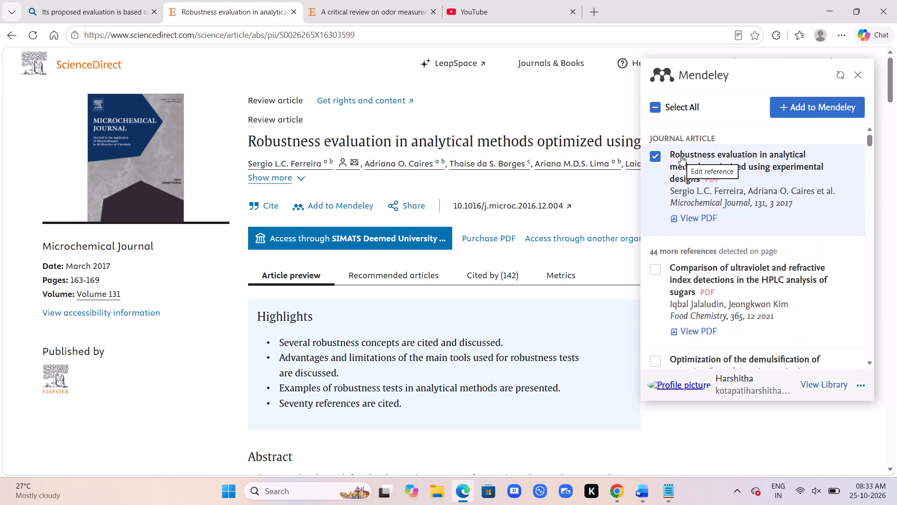
{"action": "left_click", "coordinate": [786, 103]}
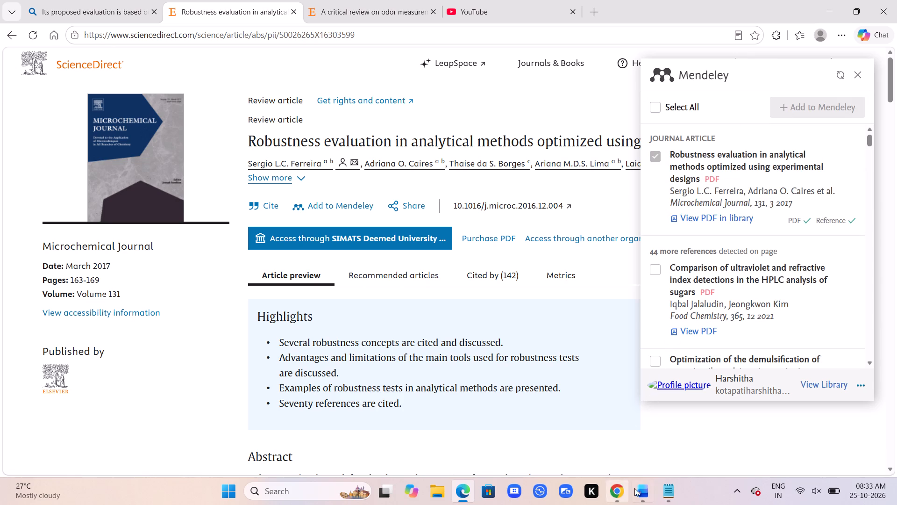
Switch to Word and cite "Robustness evaluation in analytical methods optimized using experimental designs" from Mendeley after "sensing capability of each agent".
{"action": "left_click", "coordinate": [626, 422]}
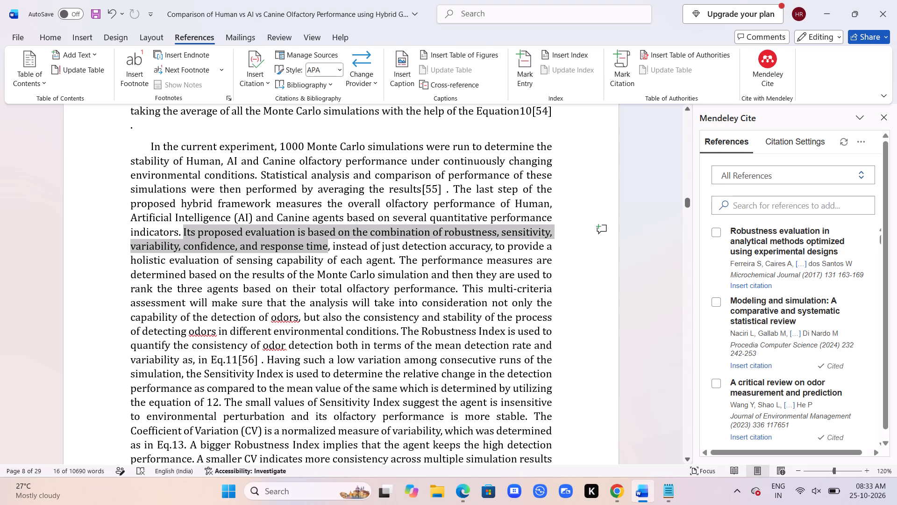
{"action": "left_click", "coordinate": [393, 262]}
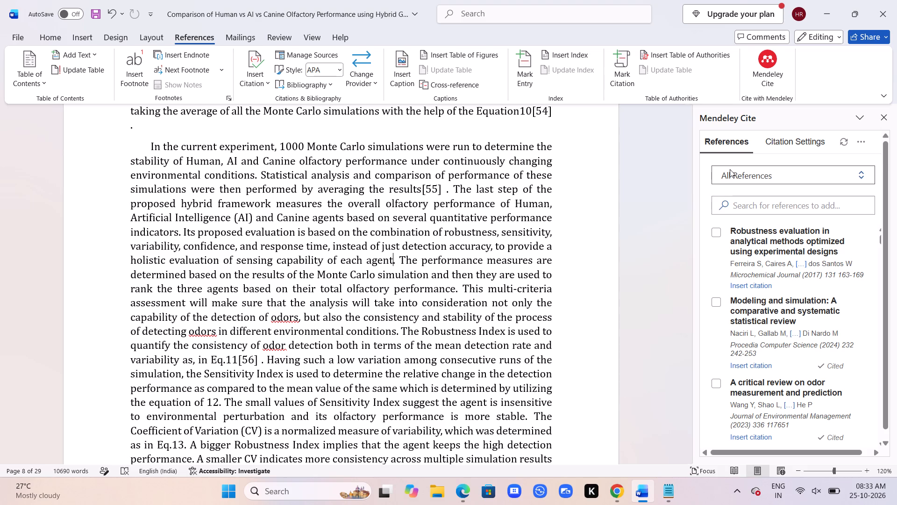
{"action": "left_click", "coordinate": [715, 237]}
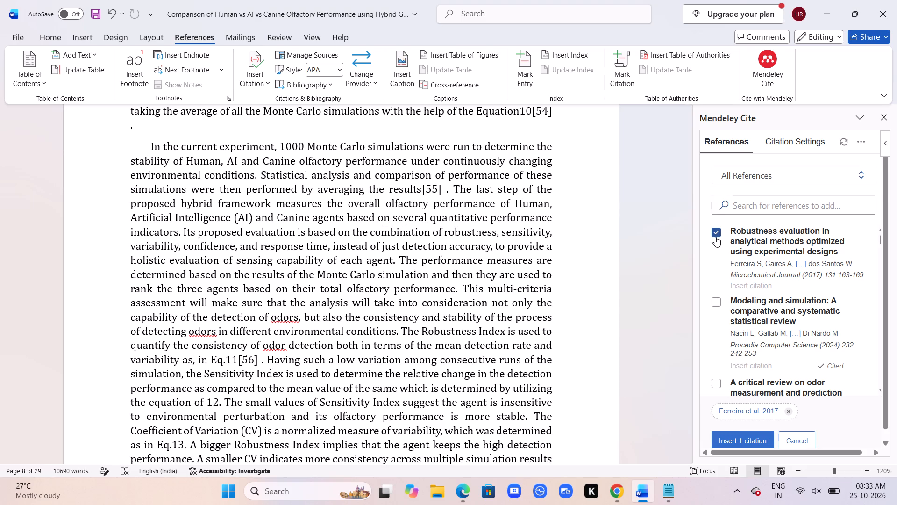
{"action": "left_click", "coordinate": [740, 441]}
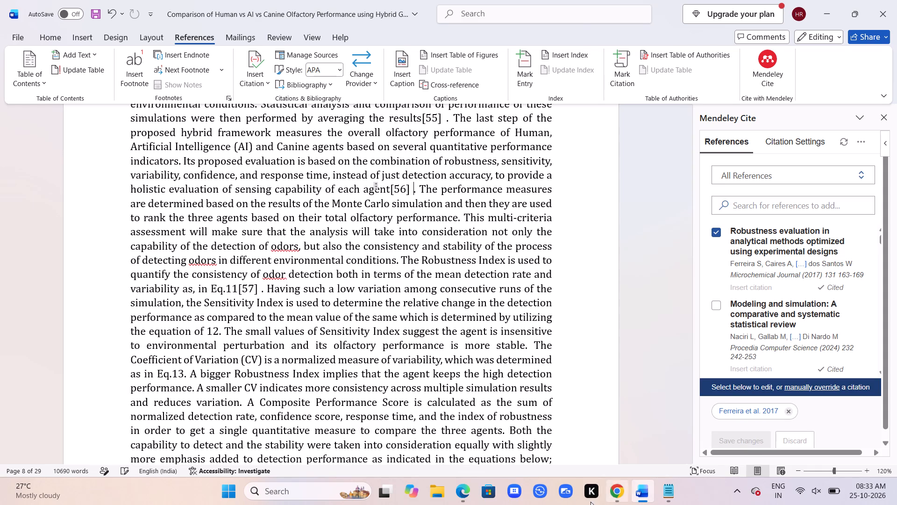
Switch to Edge, go back to the search results and replace the evaluation sentence search with "monte carlo simulation research paper".
{"action": "left_click", "coordinate": [465, 426]}
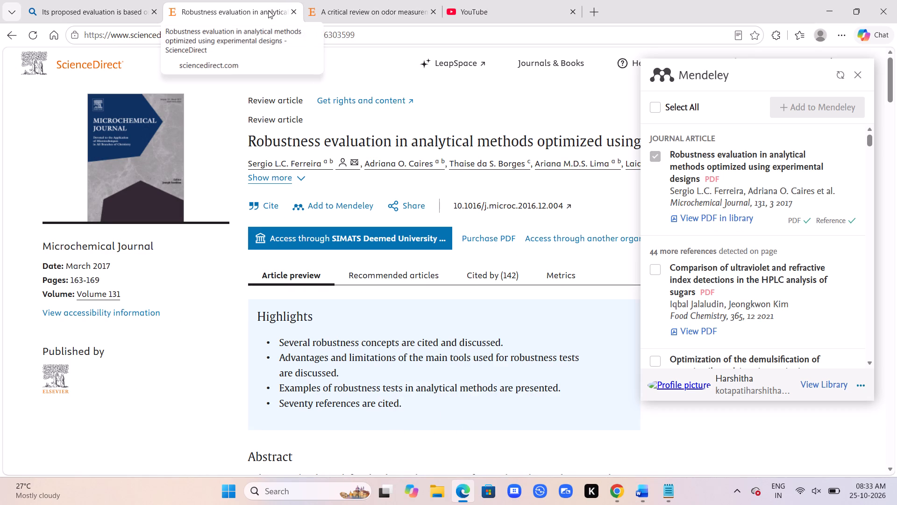
{"action": "left_click", "coordinate": [355, 10]}
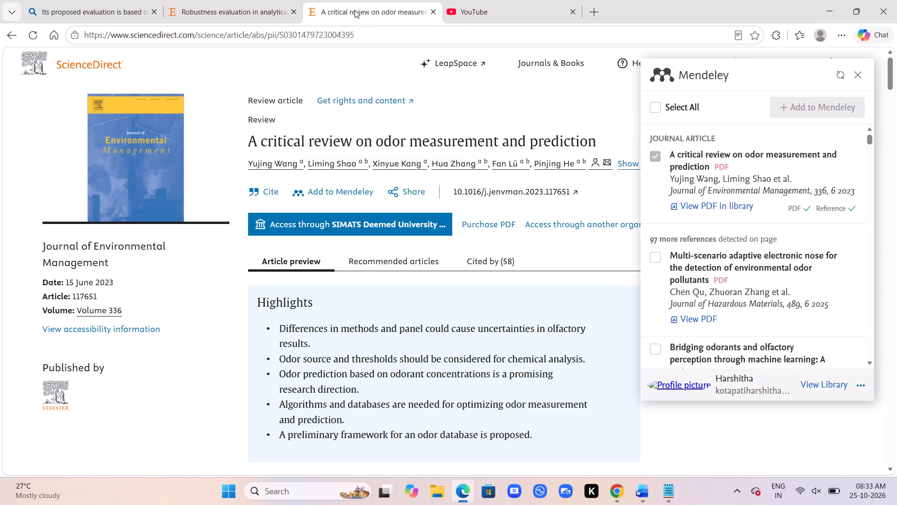
{"action": "left_click", "coordinate": [10, 33]}
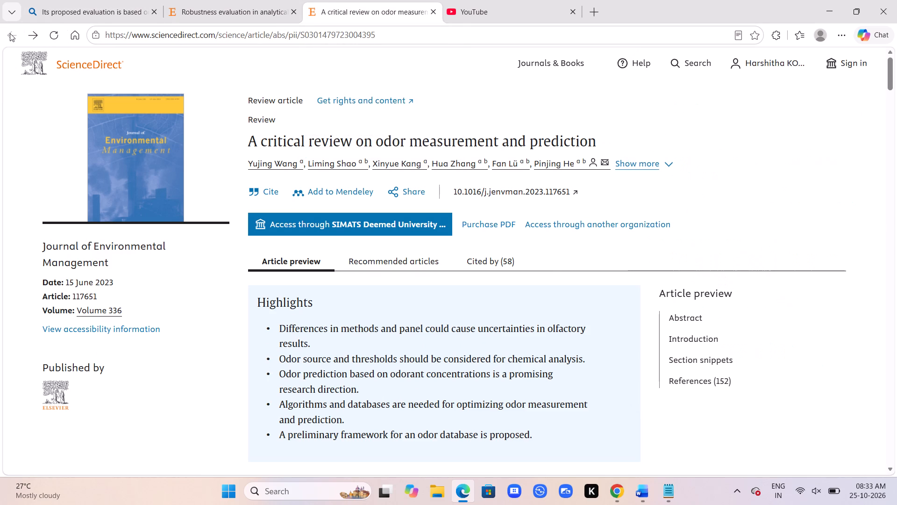
{"action": "left_click", "coordinate": [209, 18]}
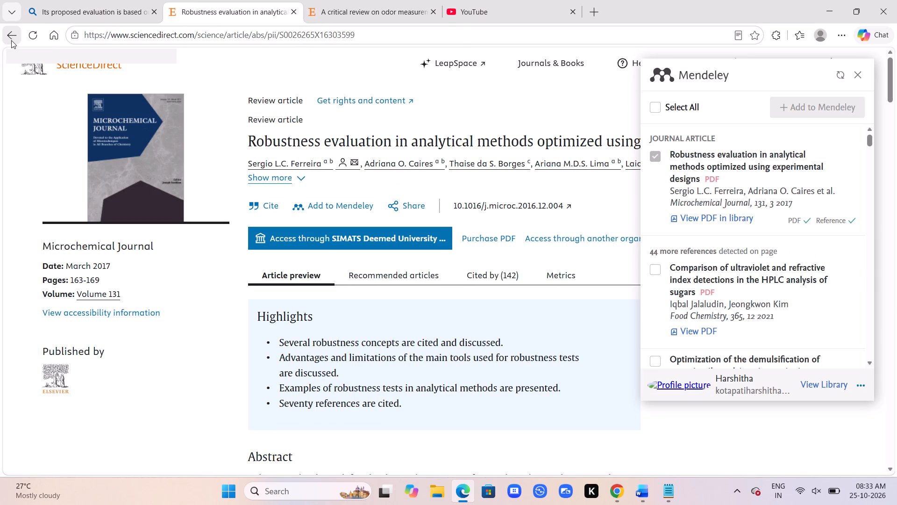
{"action": "left_click", "coordinate": [12, 40]}
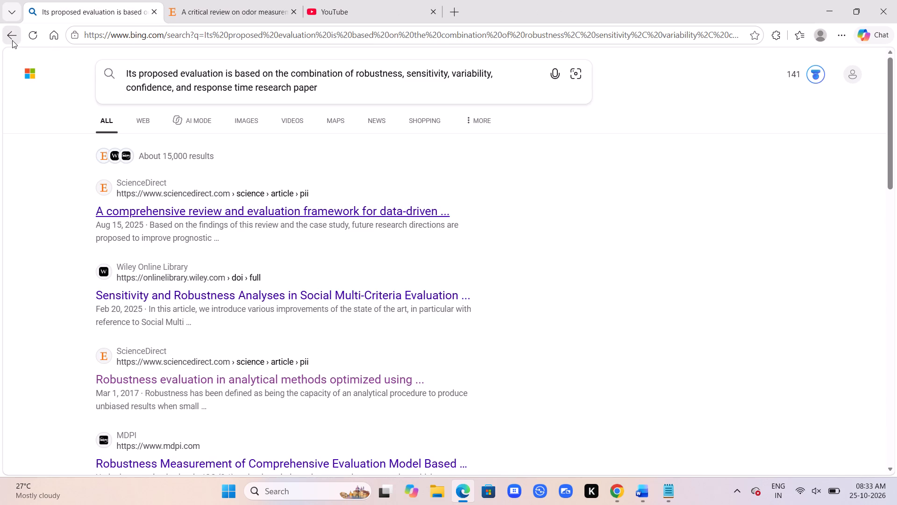
{"action": "left_click_drag", "start_coordinate": [253, 93], "coordinate": [136, 82]}
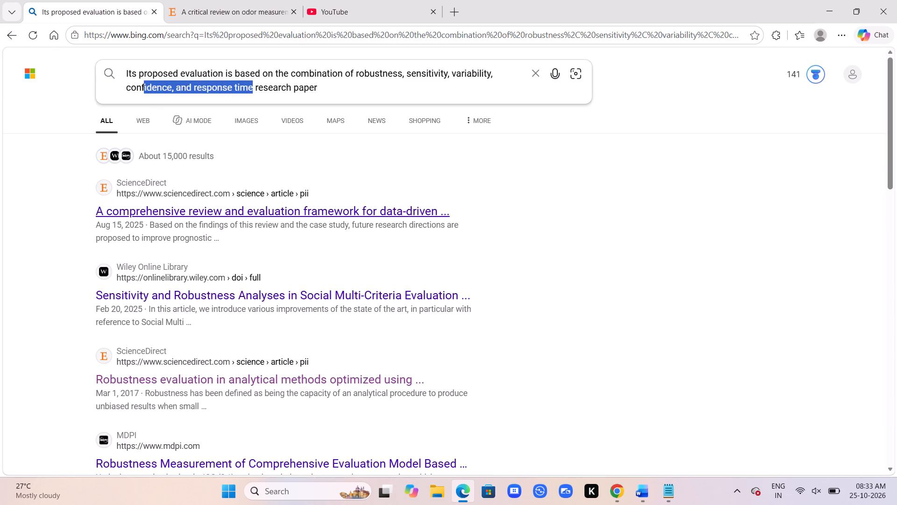
{"action": "left_click_drag", "start_coordinate": [136, 82], "coordinate": [109, 72]}
{"action": "key", "text": "BackSpace"}
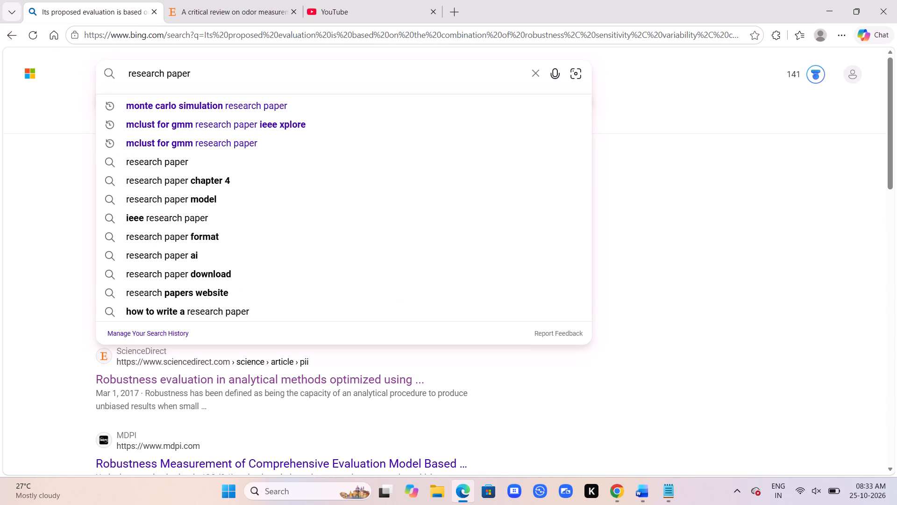
{"action": "left_click", "coordinate": [179, 106]}
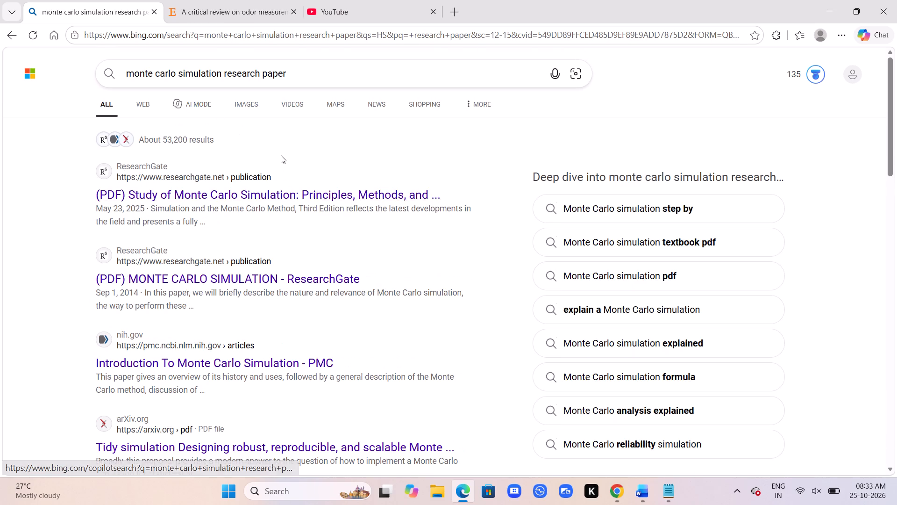
Open the ScienceDirect result "Monte Carlo simulation-based economic risk assessment in energy communities" and save it to the Mendeley library.
{"action": "scroll", "coordinate": [245, 323], "scroll_direction": "down", "scroll_amount": 1}
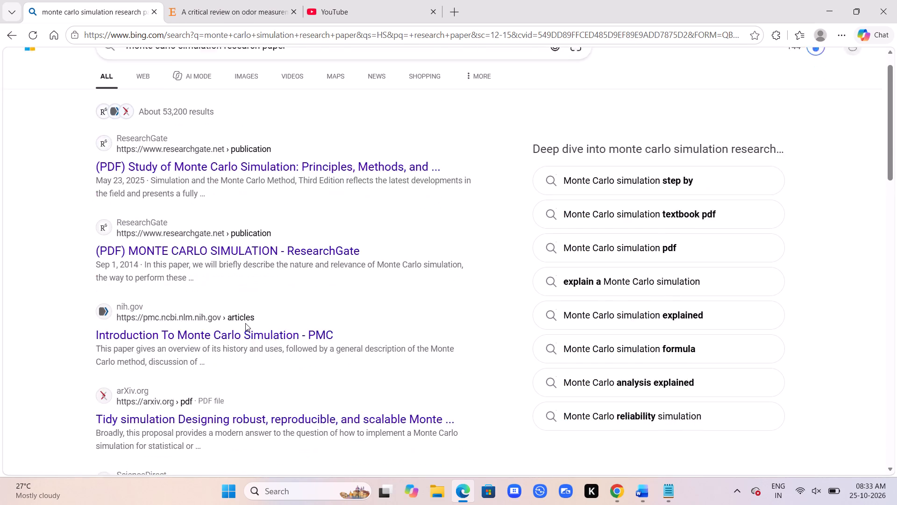
{"action": "scroll", "coordinate": [245, 323], "scroll_direction": "down", "scroll_amount": 3}
{"action": "scroll", "coordinate": [245, 323], "scroll_direction": "up", "scroll_amount": 5}
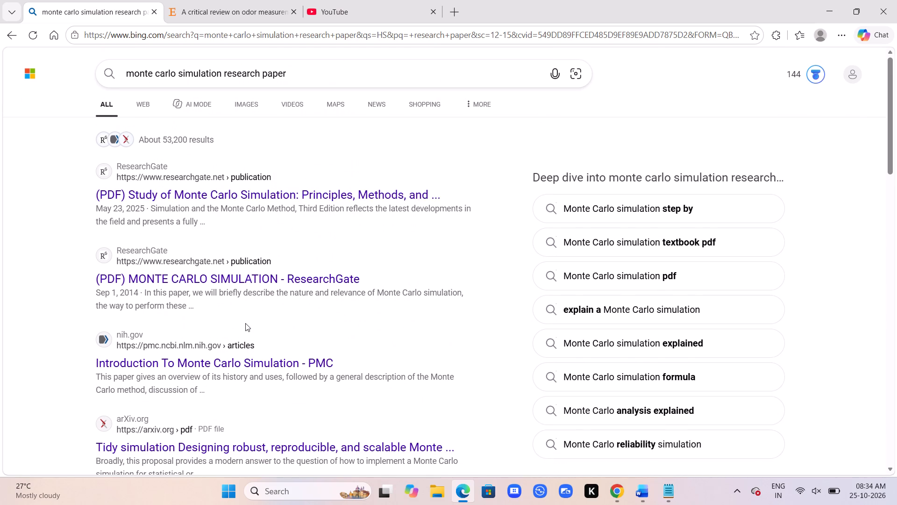
{"action": "scroll", "coordinate": [245, 323], "scroll_direction": "down", "scroll_amount": 6}
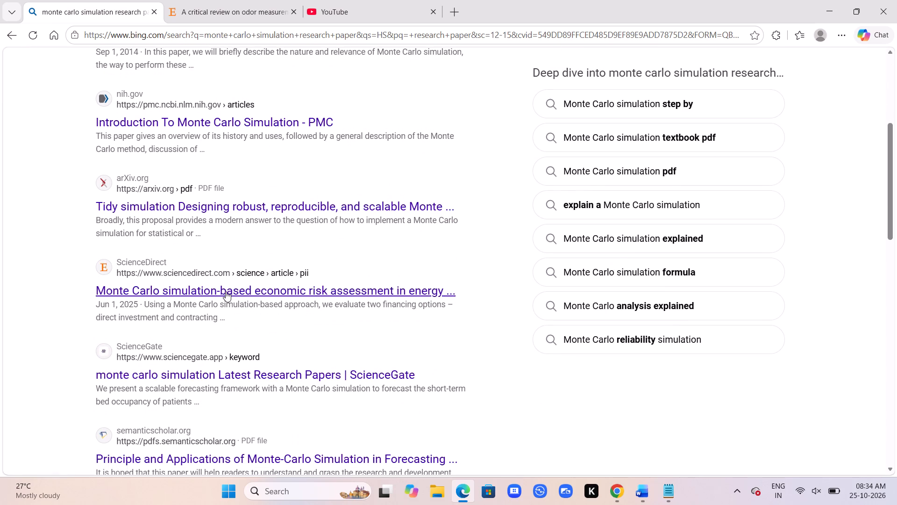
{"action": "left_click", "coordinate": [226, 291]}
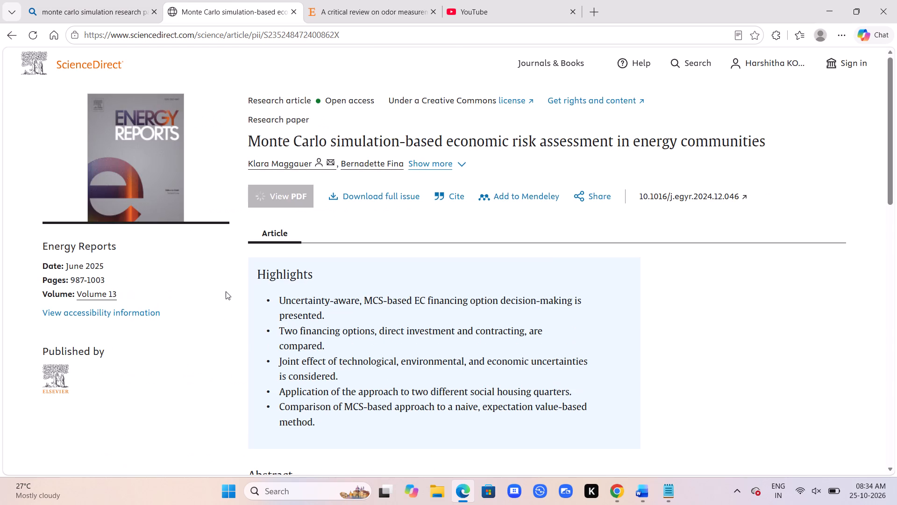
{"action": "left_click", "coordinate": [771, 35]}
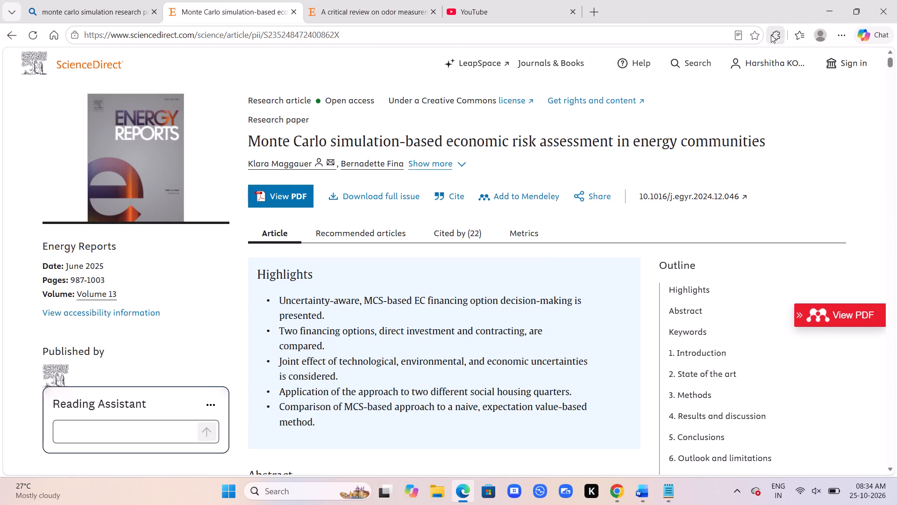
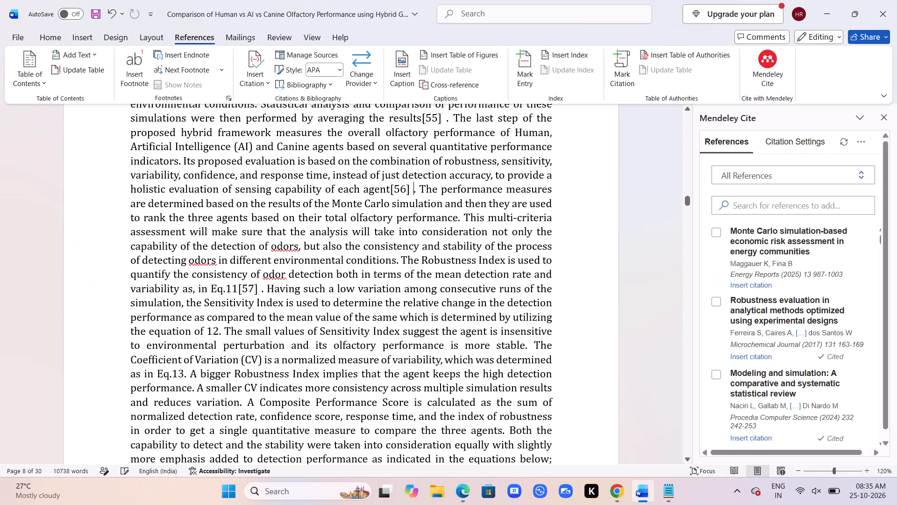
Delete the space between the citation and the full stop after "sensing capability of each agent".
{"action": "key", "text": "BackSpace"}
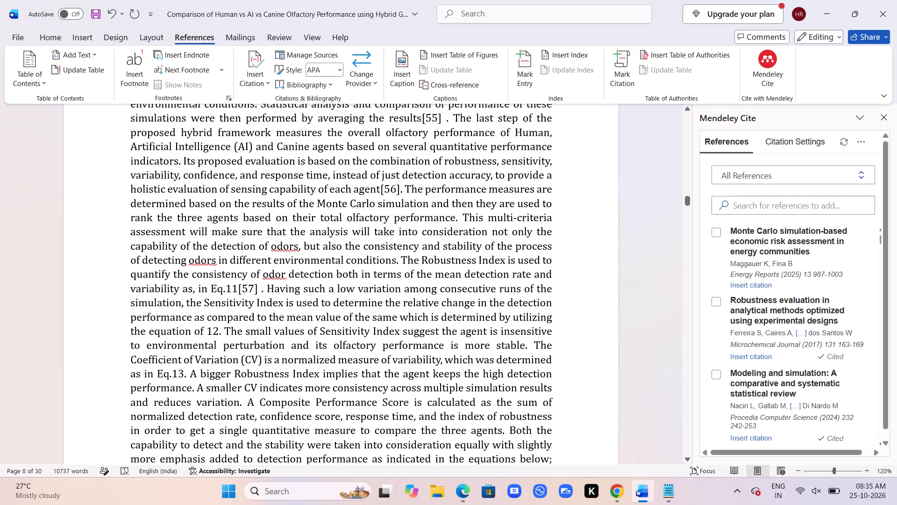
Cite "Monte Carlo simulation-based economic risk assessment in energy communities" from Mendeley after "odors in different environmental conditions".
{"action": "left_click", "coordinate": [396, 260]}
{"action": "left_click", "coordinate": [716, 230]}
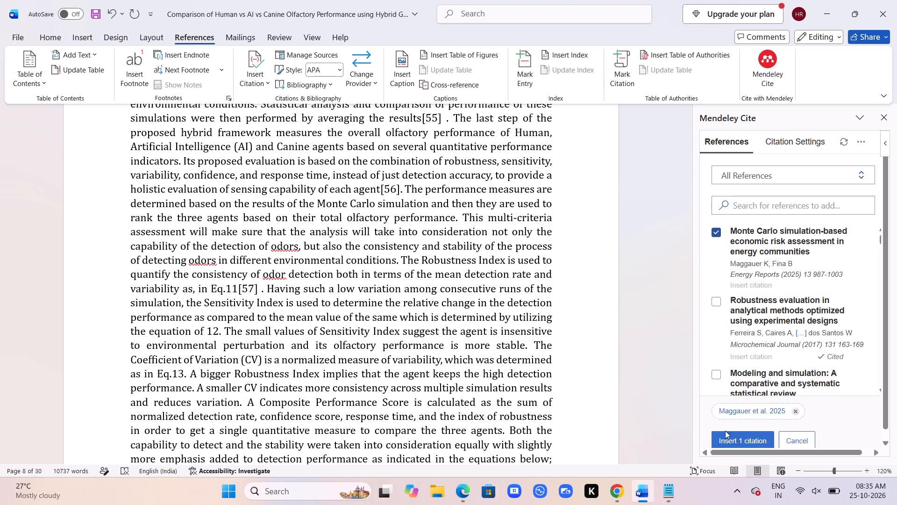
{"action": "left_click", "coordinate": [737, 435]}
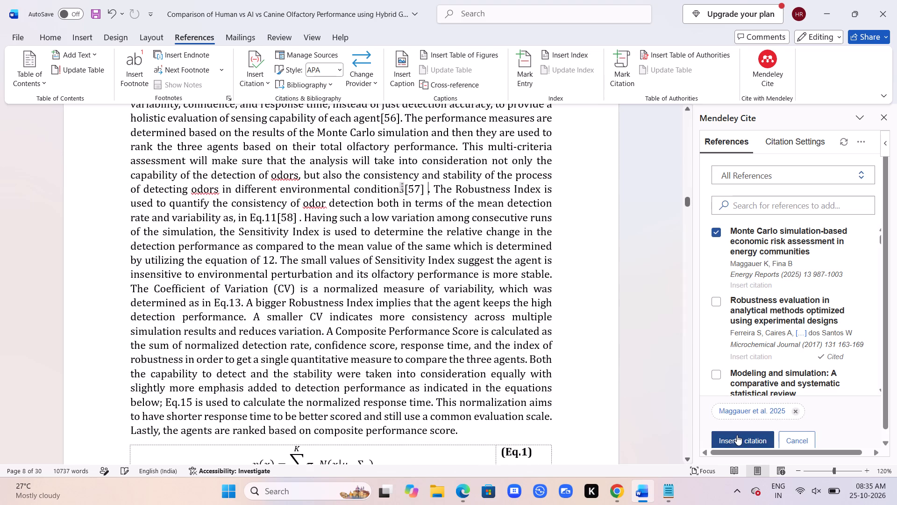
Delete the spaces before and after the full stop that follows the citation at "different environmental conditions".
{"action": "left_click", "coordinate": [481, 286]}
{"action": "left_click", "coordinate": [428, 193]}
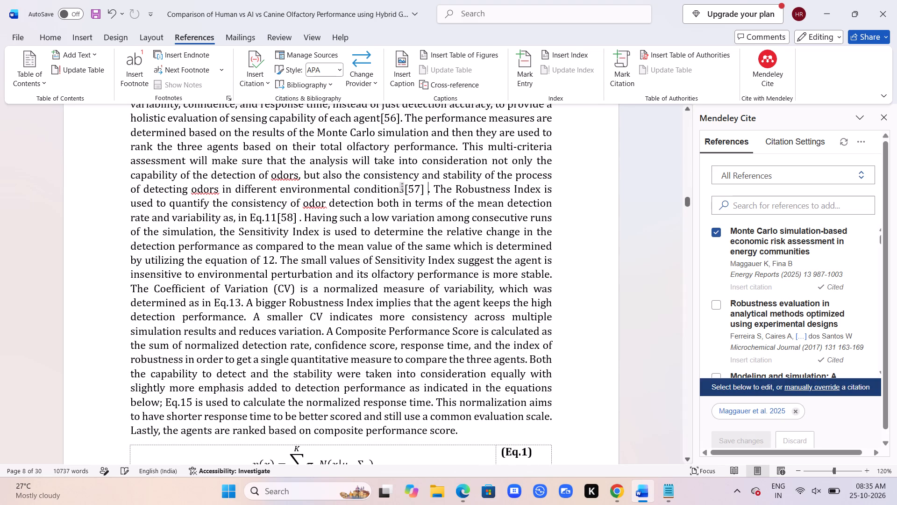
{"action": "key", "text": "BackSpace"}
{"action": "key", "text": "Right"}
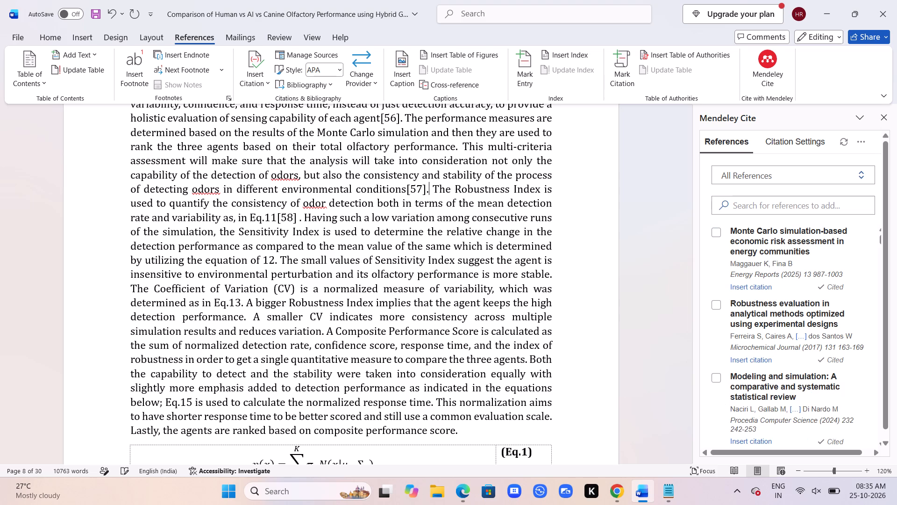
{"action": "key", "text": "Right"}
{"action": "key", "text": "BackSpace"}
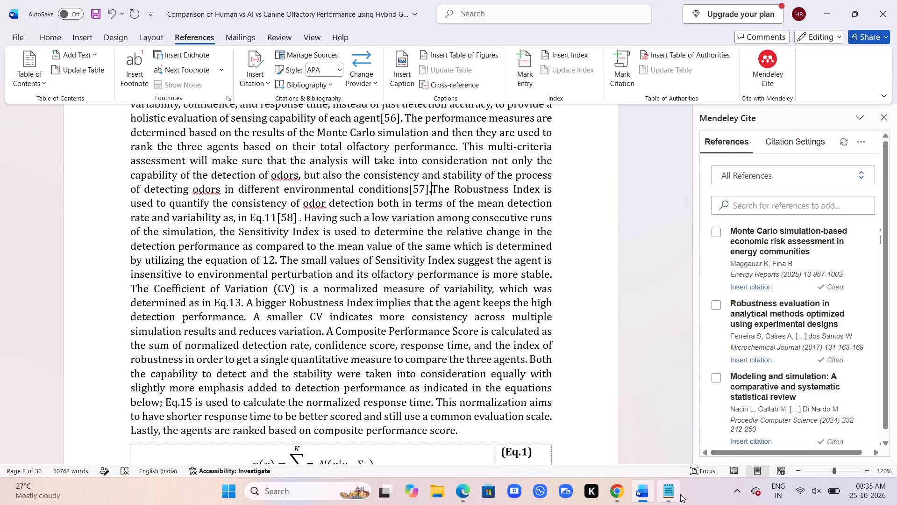
Switch to Notepad, copy the line "Sensitivity Index is used to determine the relative change in the detection performance" and switch windows.
{"action": "left_click", "coordinate": [649, 422]}
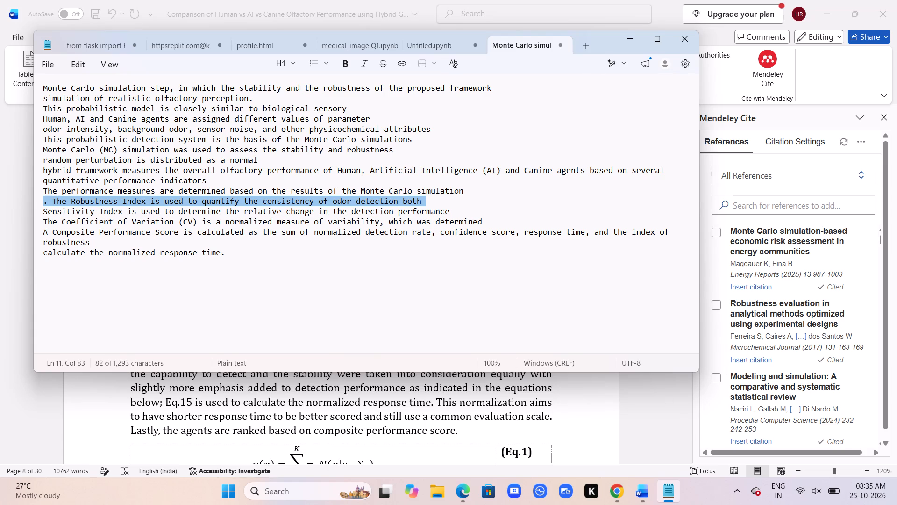
{"action": "left_click_drag", "start_coordinate": [457, 213], "coordinate": [96, 210]}
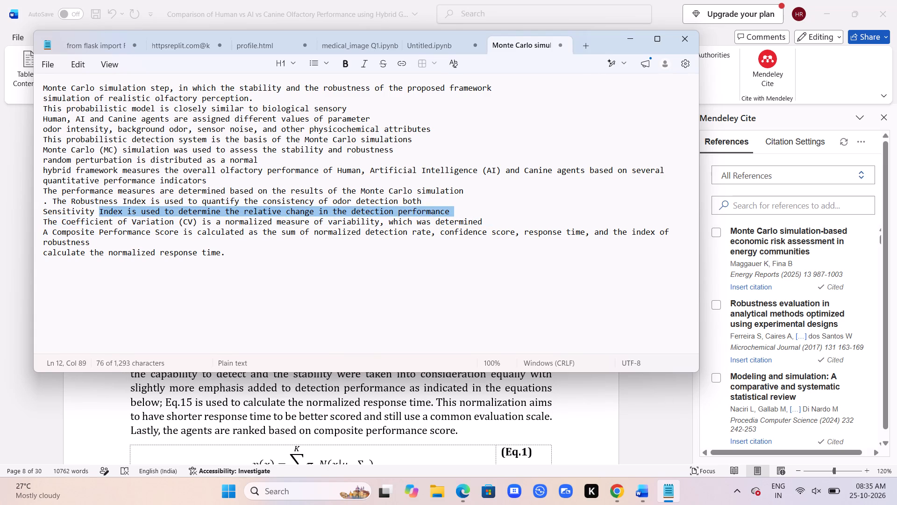
{"action": "left_click_drag", "start_coordinate": [96, 210], "coordinate": [0, 209]}
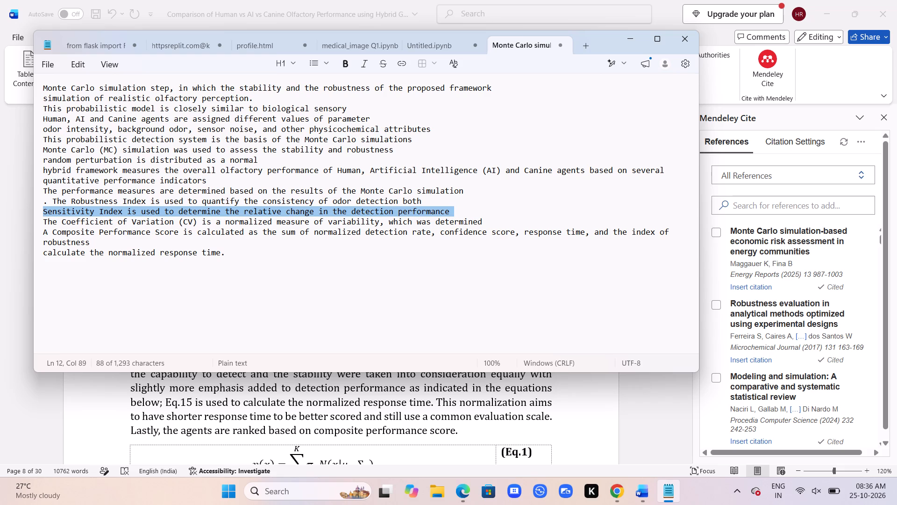
{"action": "key", "text": "ctrl+c"}
{"action": "key", "text": "alt+Tab"}
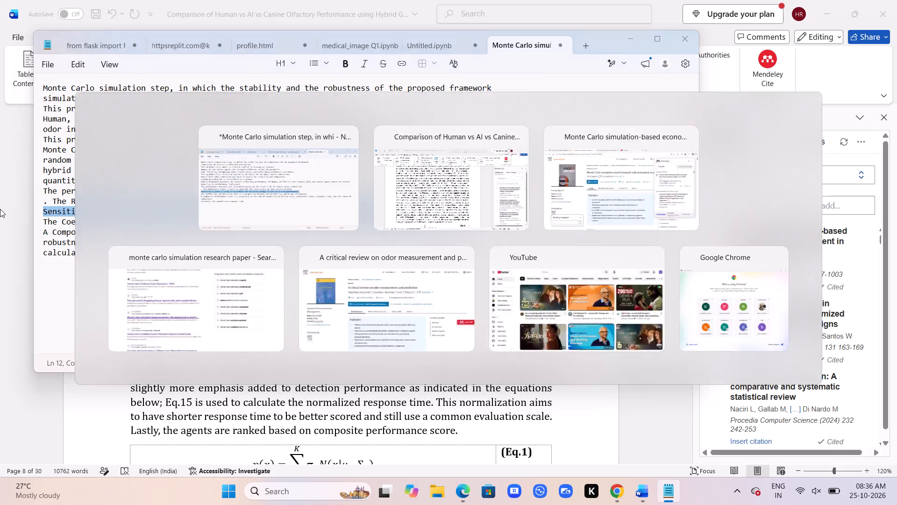
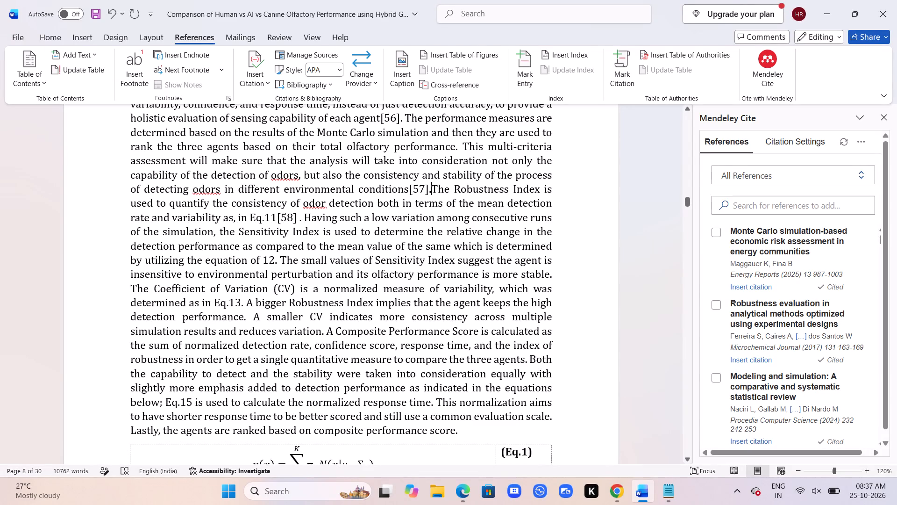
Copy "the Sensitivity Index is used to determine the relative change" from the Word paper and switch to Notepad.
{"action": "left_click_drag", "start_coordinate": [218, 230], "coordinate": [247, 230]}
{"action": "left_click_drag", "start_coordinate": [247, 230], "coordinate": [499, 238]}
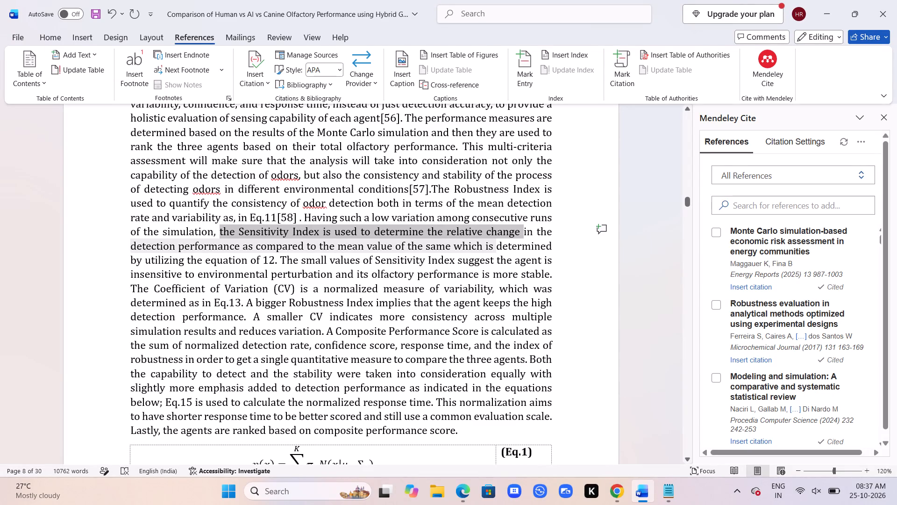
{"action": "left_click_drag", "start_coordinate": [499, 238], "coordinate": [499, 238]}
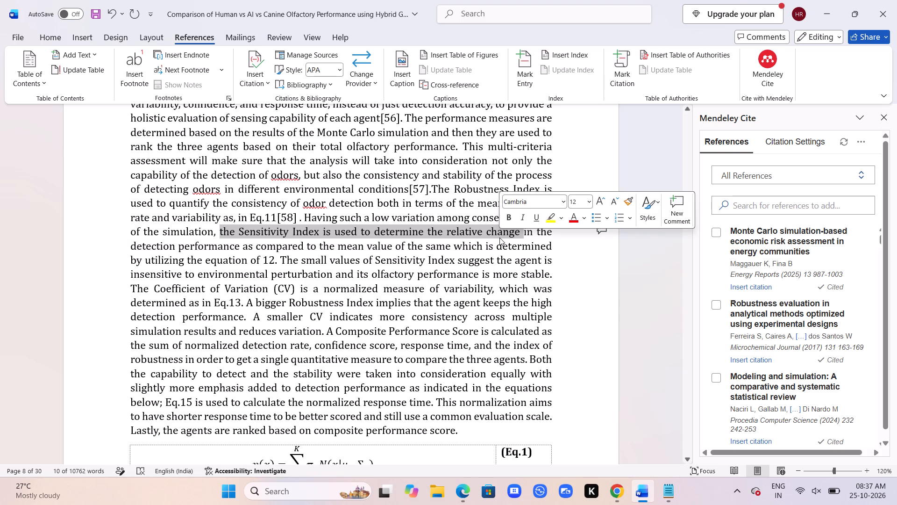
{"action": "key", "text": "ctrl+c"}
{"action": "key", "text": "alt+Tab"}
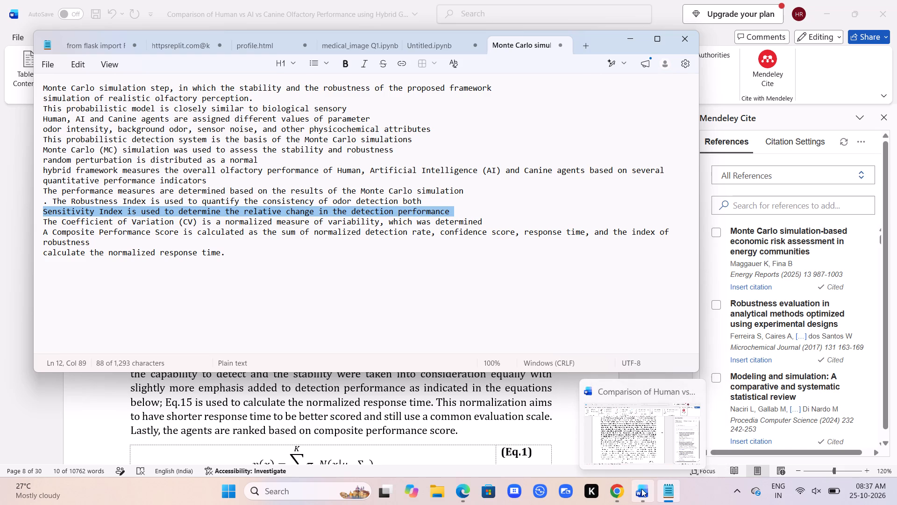
Back in Word, cite "Monte Carlo simulation-based economic risk assessment in energy communities" from Mendeley after "its olfactory performance is more stable".
{"action": "left_click", "coordinate": [641, 415]}
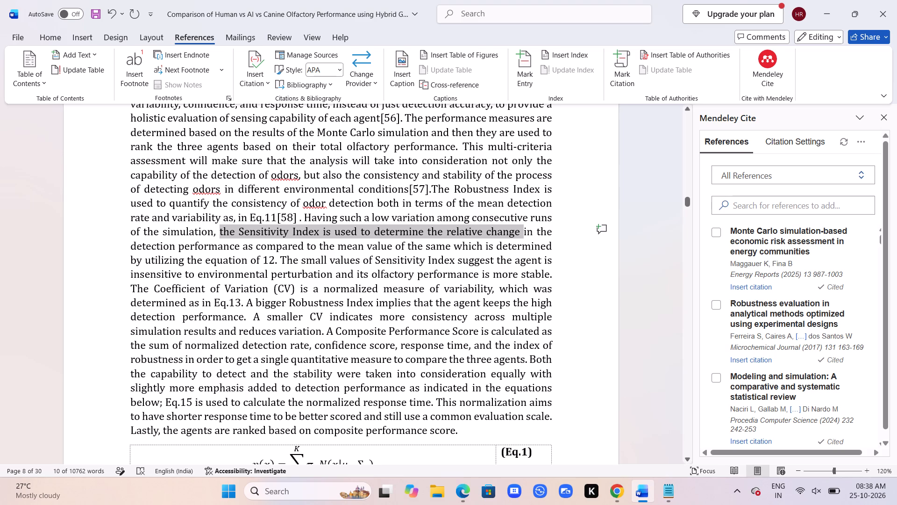
{"action": "left_click", "coordinate": [551, 276]}
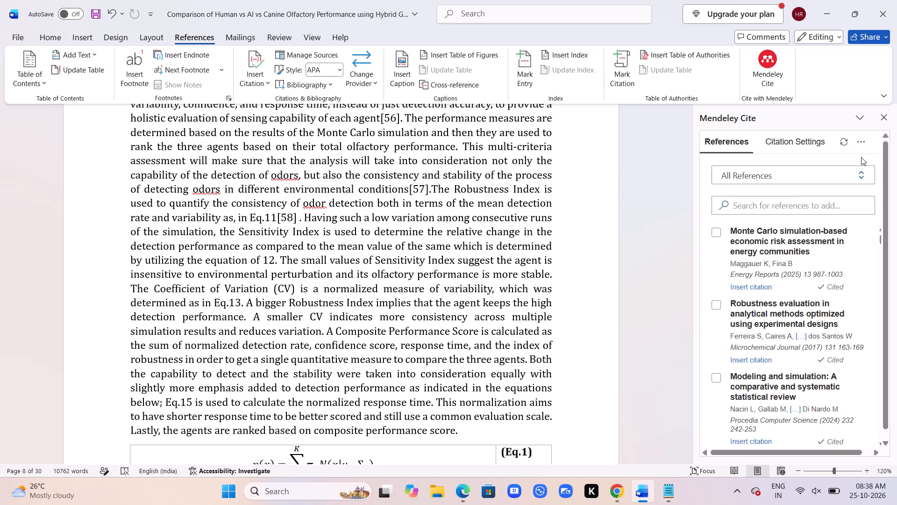
{"action": "left_click", "coordinate": [718, 233]}
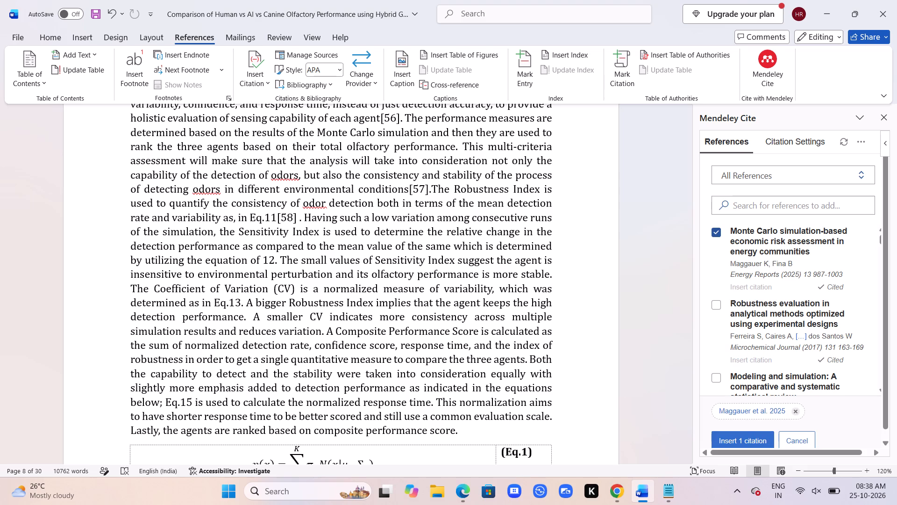
{"action": "left_click", "coordinate": [742, 438]}
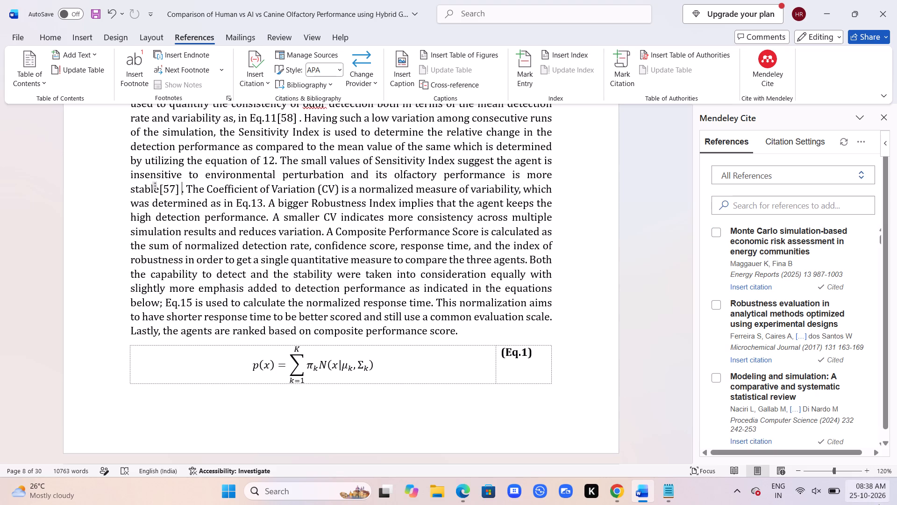
Switch to Notepad, copy the line "The Coefficient of Variation (CV) is a normalized measure of variability, which was determined" and switch windows.
{"action": "left_click", "coordinate": [666, 437]}
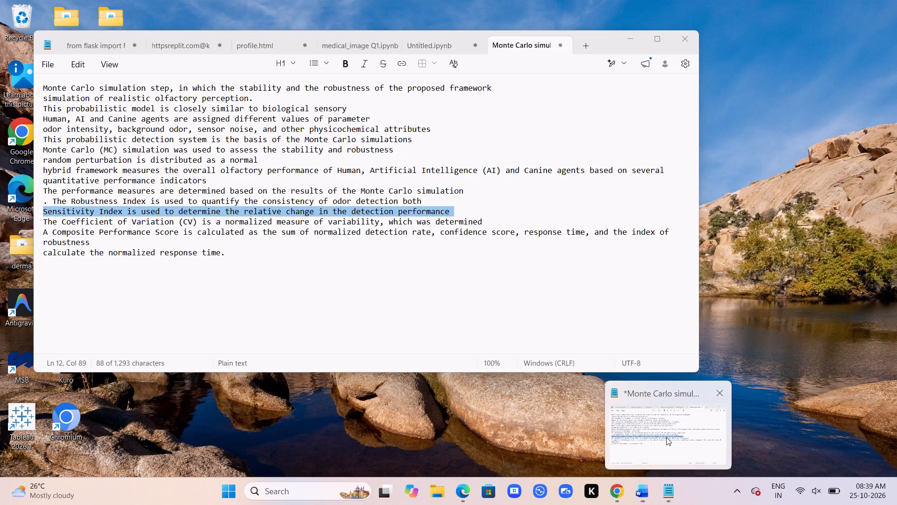
{"action": "left_click_drag", "start_coordinate": [43, 222], "coordinate": [52, 221]}
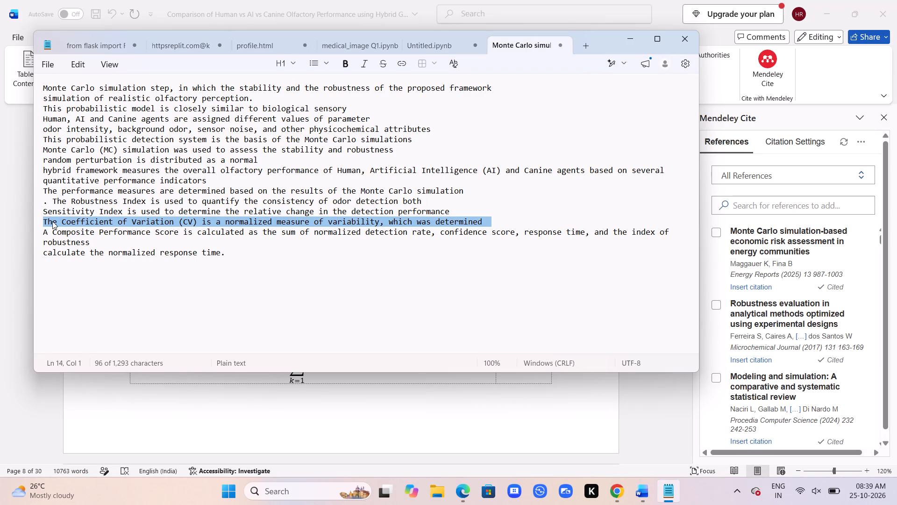
{"action": "key", "text": "ctrl+c"}
{"action": "key", "text": "alt+Tab"}
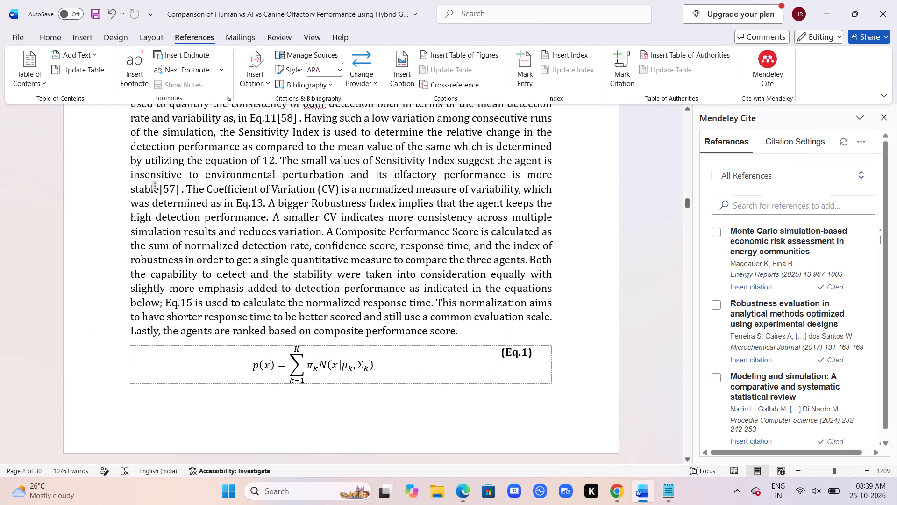
In Edge, leave the Monte Carlo article and search Bing for the copied Coefficient of Variation line followed by "research paper".
{"action": "left_click", "coordinate": [467, 440]}
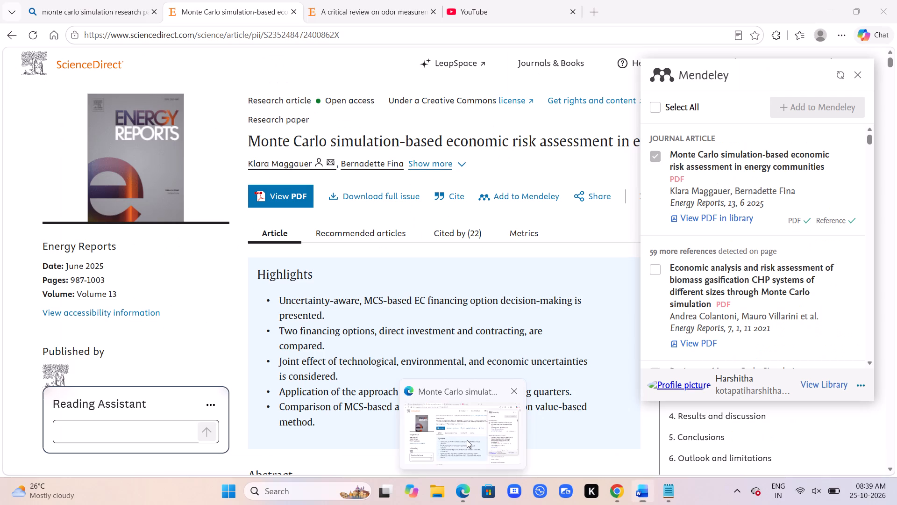
{"action": "left_click", "coordinate": [7, 36]}
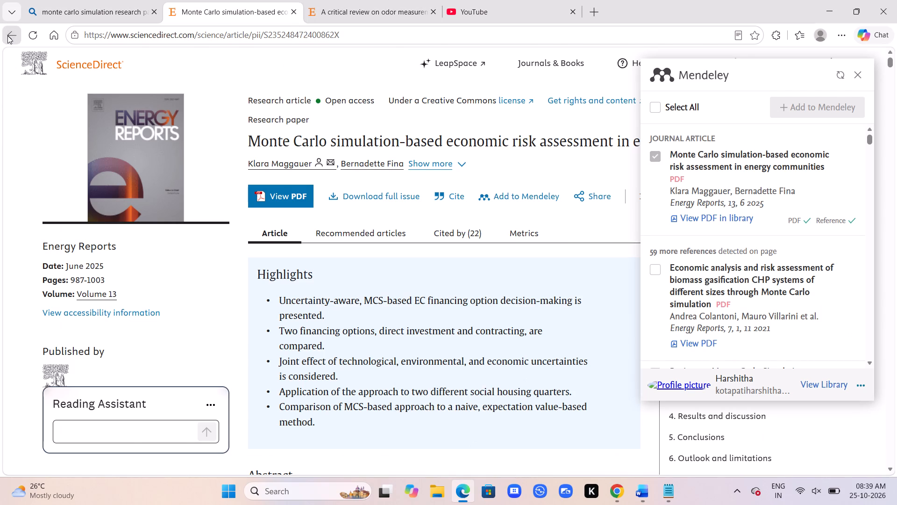
{"action": "scroll", "coordinate": [306, 109], "scroll_direction": "up", "scroll_amount": 11}
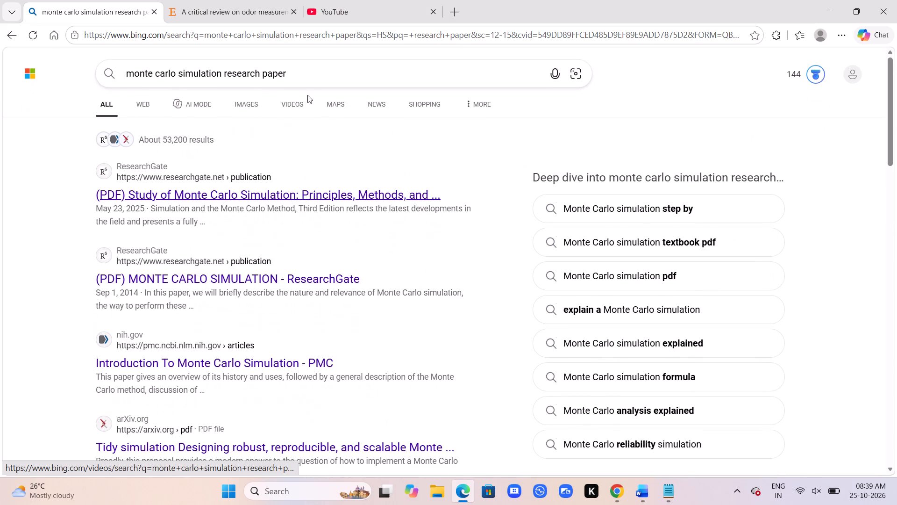
{"action": "left_click_drag", "start_coordinate": [225, 76], "coordinate": [53, 61]}
{"action": "key", "text": "BackSpace"}
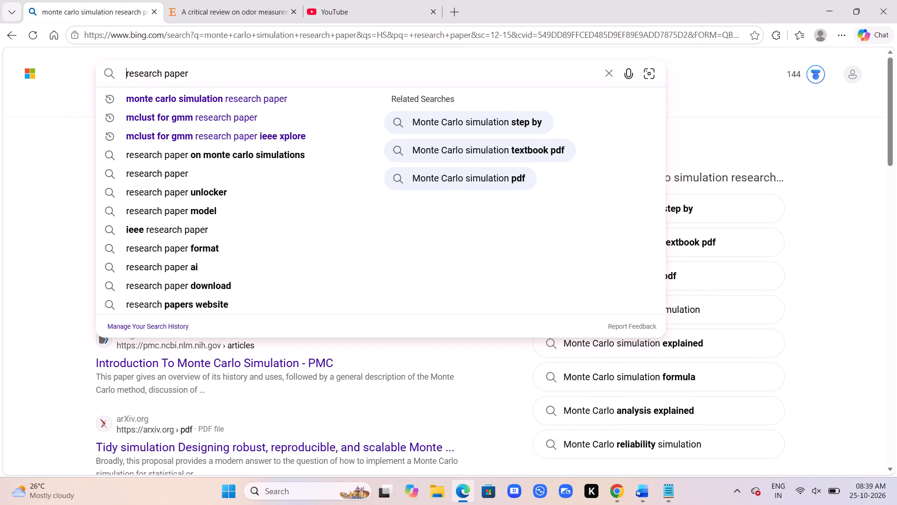
{"action": "key", "text": "ctrl+v"}
{"action": "key", "text": "space"}
{"action": "key", "text": "Return"}
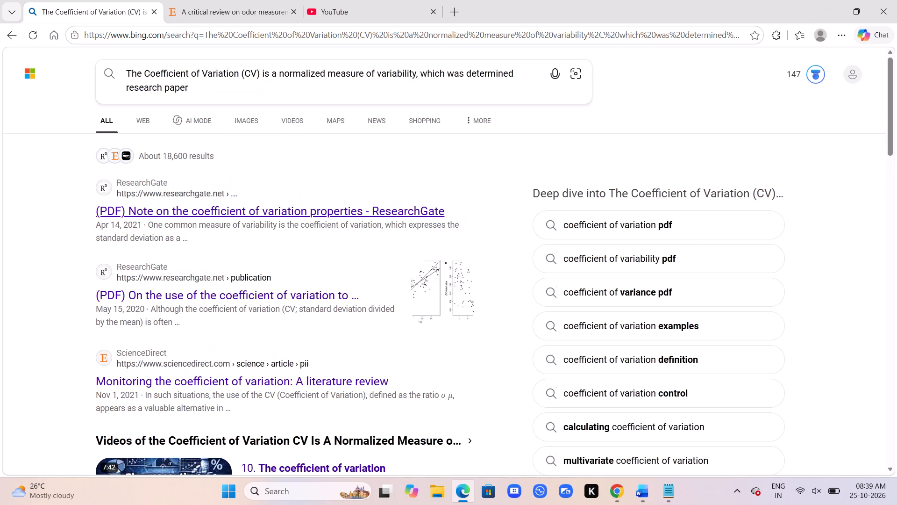
Open the ScienceDirect article "Monitoring the coefficient of variation: A literature review" from the search results.
{"action": "scroll", "coordinate": [193, 322], "scroll_direction": "down", "scroll_amount": 3}
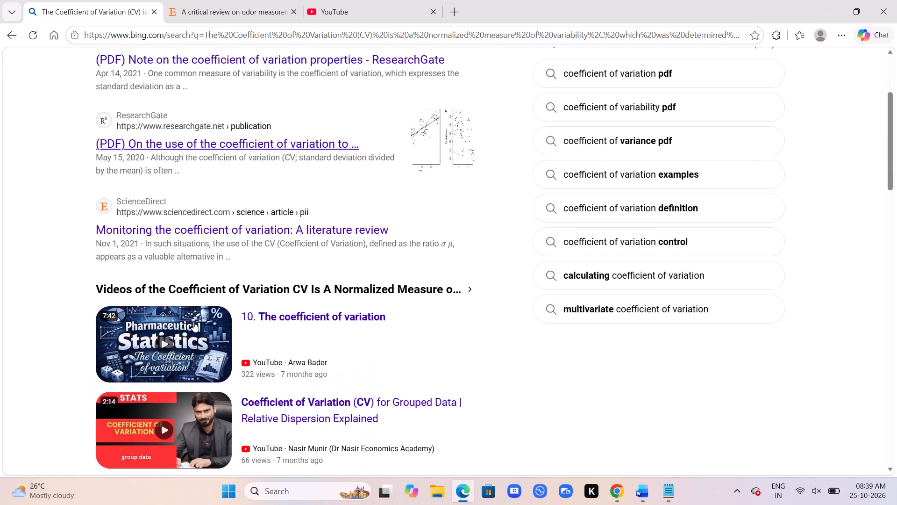
{"action": "scroll", "coordinate": [193, 322], "scroll_direction": "down", "scroll_amount": 1}
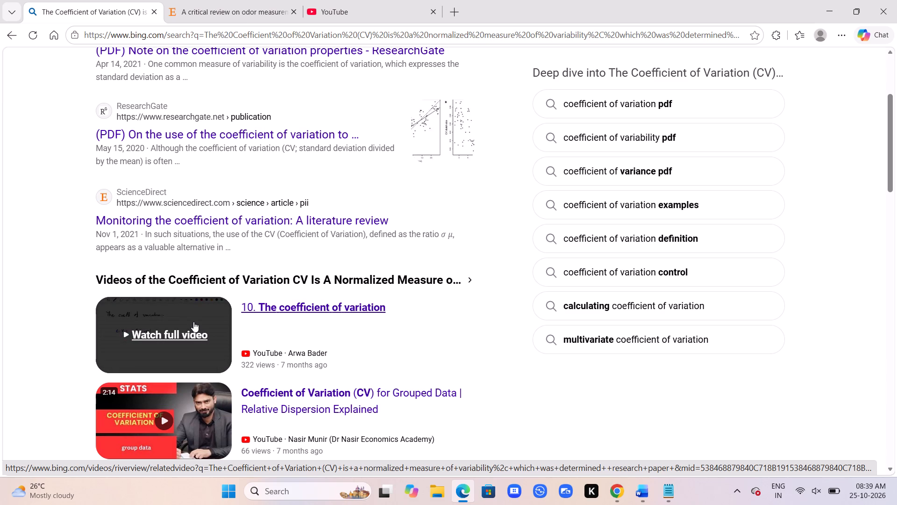
{"action": "left_click", "coordinate": [192, 220]}
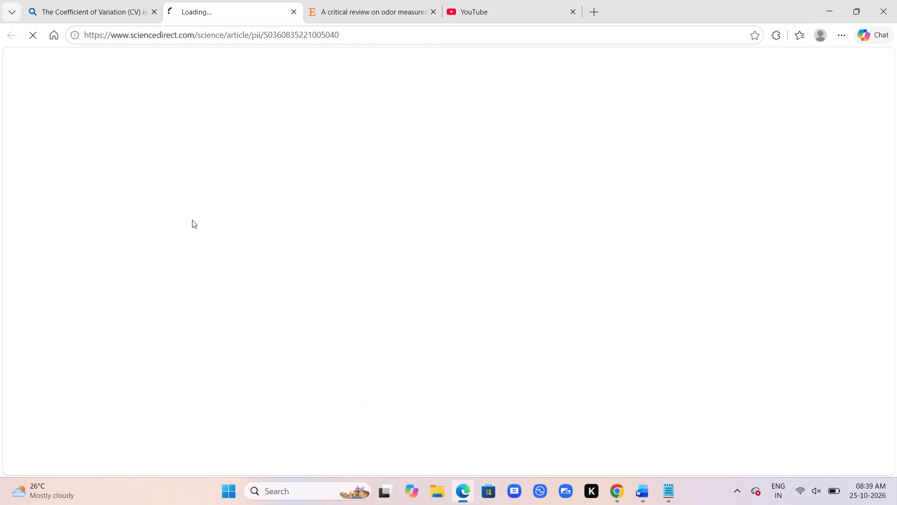
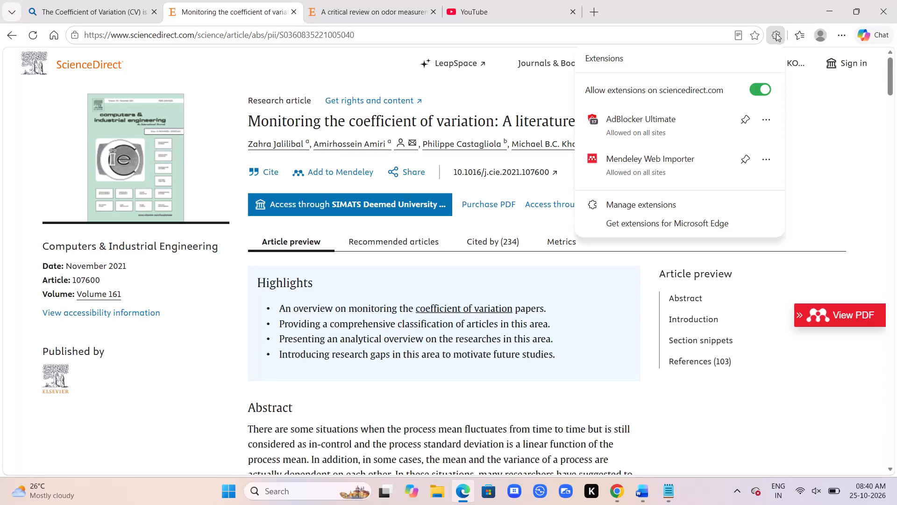
Save the article "Monitoring the coefficient of variation: A literature review" to Mendeley with the Mendeley Web Importer.
{"action": "left_click", "coordinate": [660, 165]}
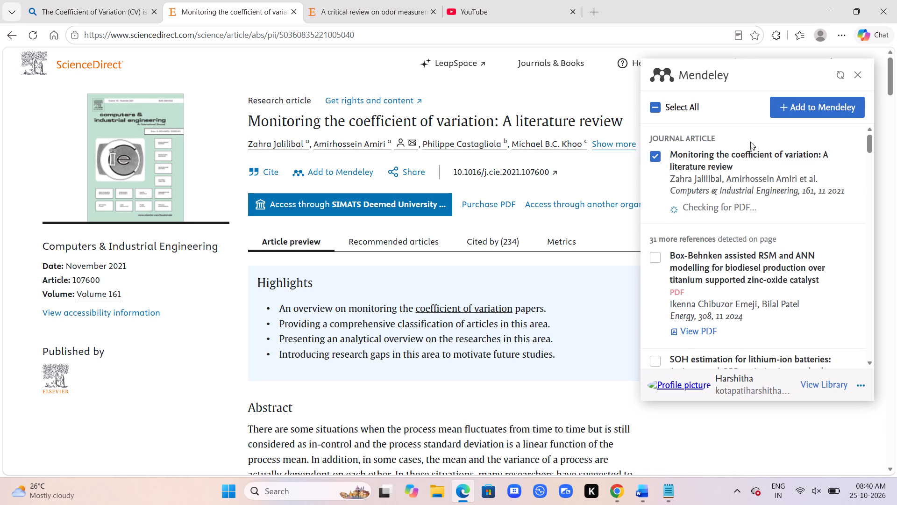
{"action": "left_click", "coordinate": [799, 109]}
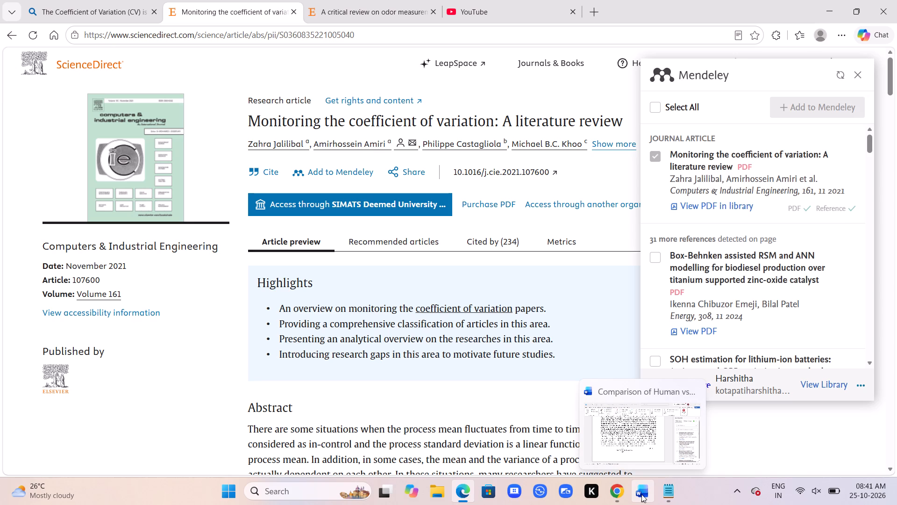
Switch to Word and cite "Monitoring the coefficient of variation: A literature review" from Mendeley after "simulation results and reduces variation".
{"action": "left_click", "coordinate": [638, 454]}
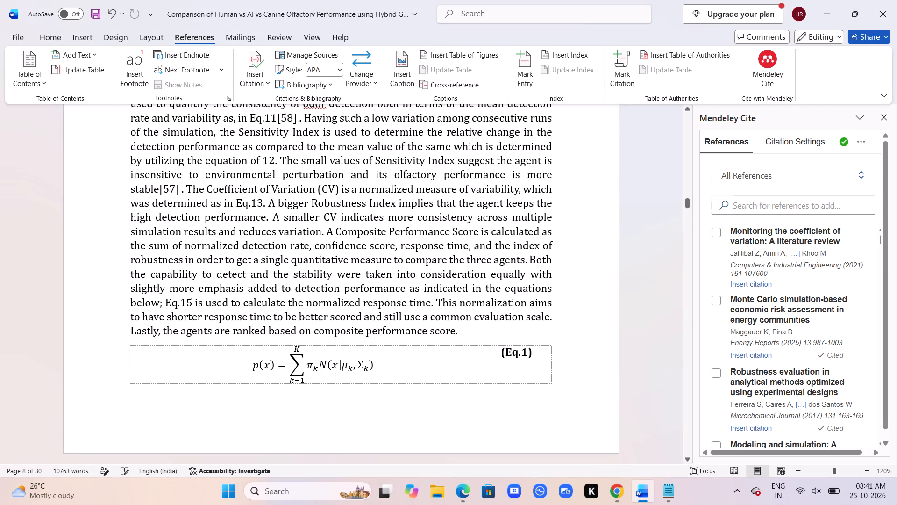
{"action": "left_click", "coordinate": [321, 233]}
{"action": "left_click", "coordinate": [716, 233]}
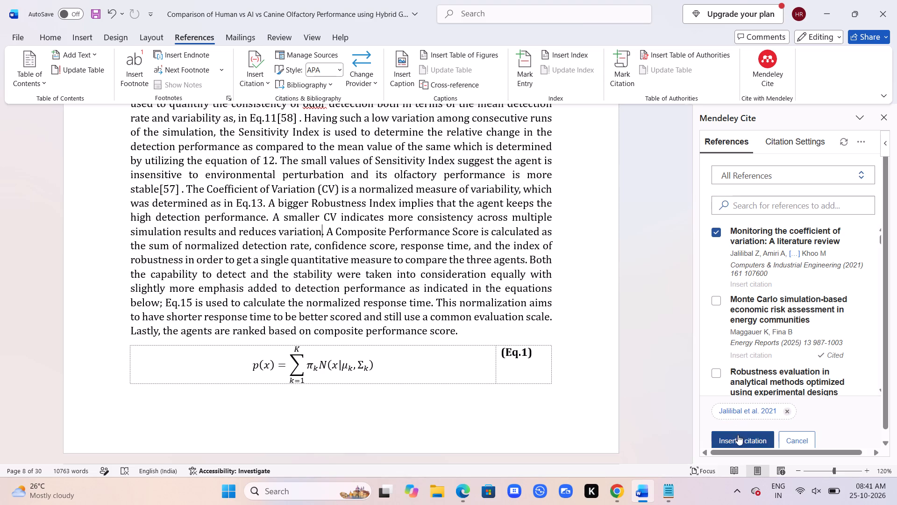
{"action": "left_click", "coordinate": [738, 438]}
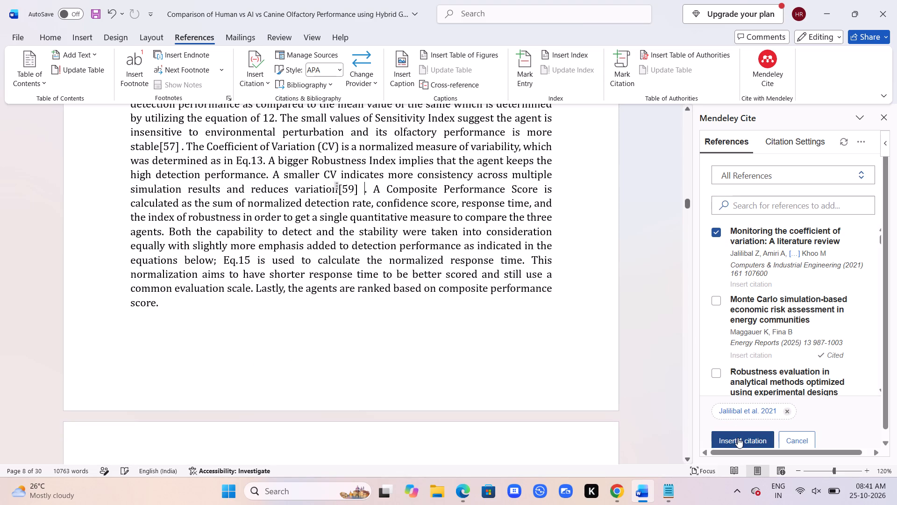
Remove the spaces before and after the full stop that follows the new citation after "reduces variation".
{"action": "key", "text": "BackSpace"}
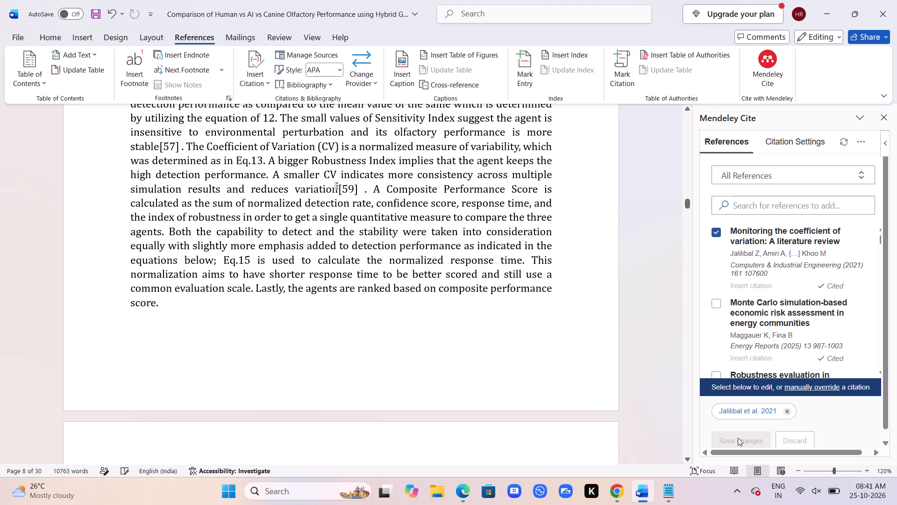
{"action": "left_click", "coordinate": [486, 240]}
{"action": "left_click", "coordinate": [363, 192]}
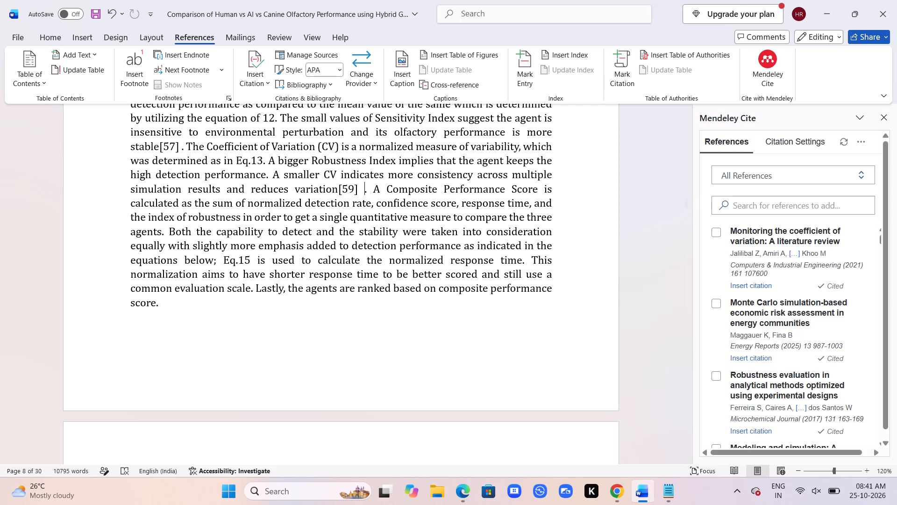
{"action": "key", "text": "BackSpace"}
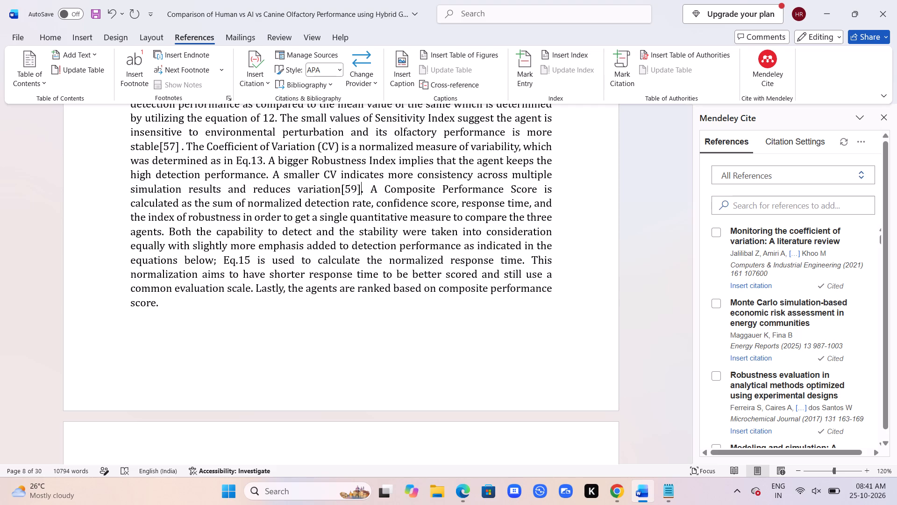
{"action": "key", "text": "Right"}
{"action": "key", "text": "Right"}
{"action": "key", "text": "BackSpace"}
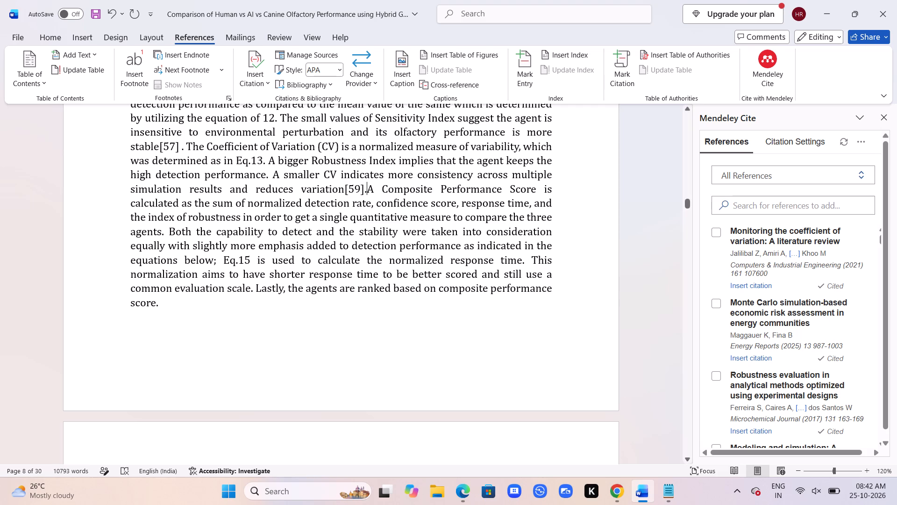
Copy the text "A Composite Performance Score is calculated as the sum of normalized detection rate, confidence score, response time".
{"action": "left_click_drag", "start_coordinate": [369, 190], "coordinate": [460, 202]}
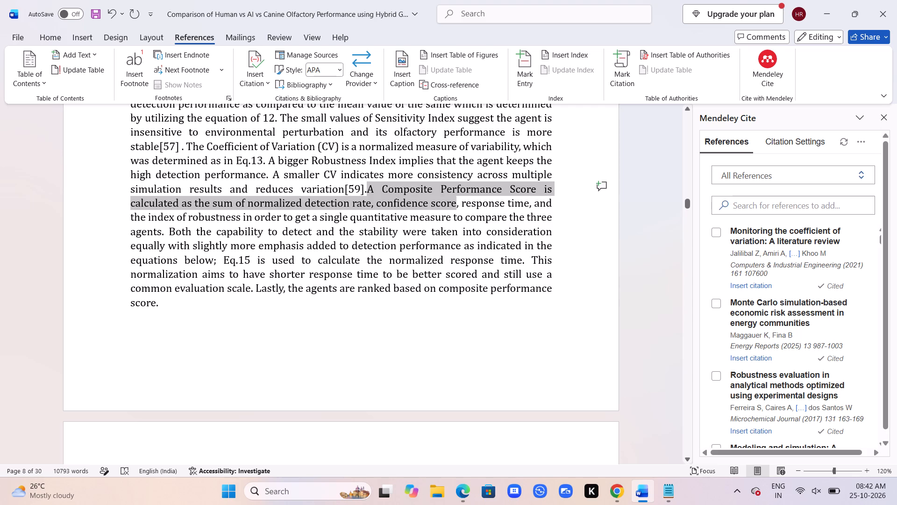
{"action": "left_click_drag", "start_coordinate": [460, 202], "coordinate": [517, 205]}
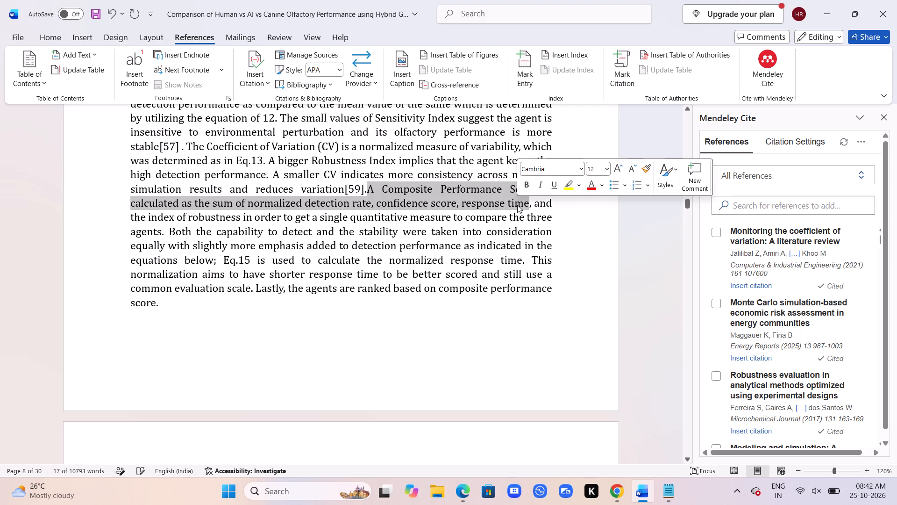
{"action": "key", "text": "ctrl+c"}
Switch to Edge, leave the coefficient of variation article and search Bing for the copied Composite Performance Score text followed by "research paper".
{"action": "key", "text": "alt+Tab"}
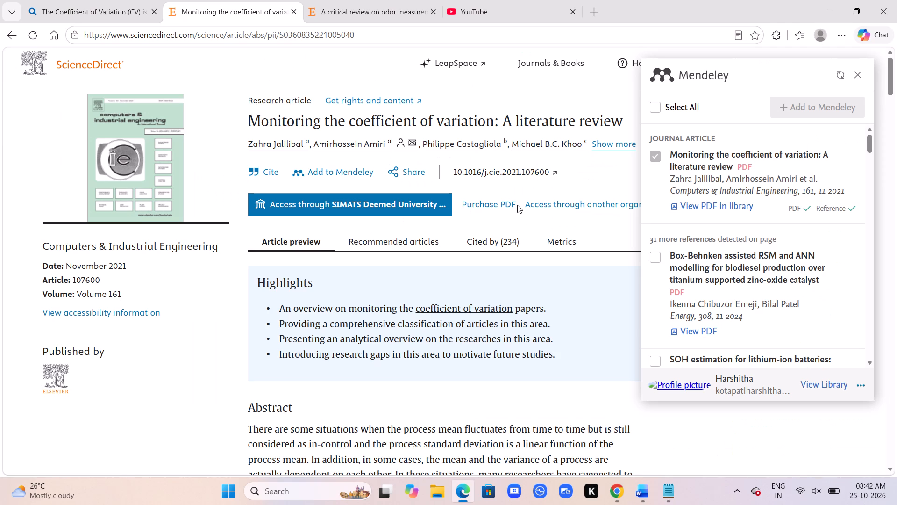
{"action": "left_click", "coordinate": [6, 30]}
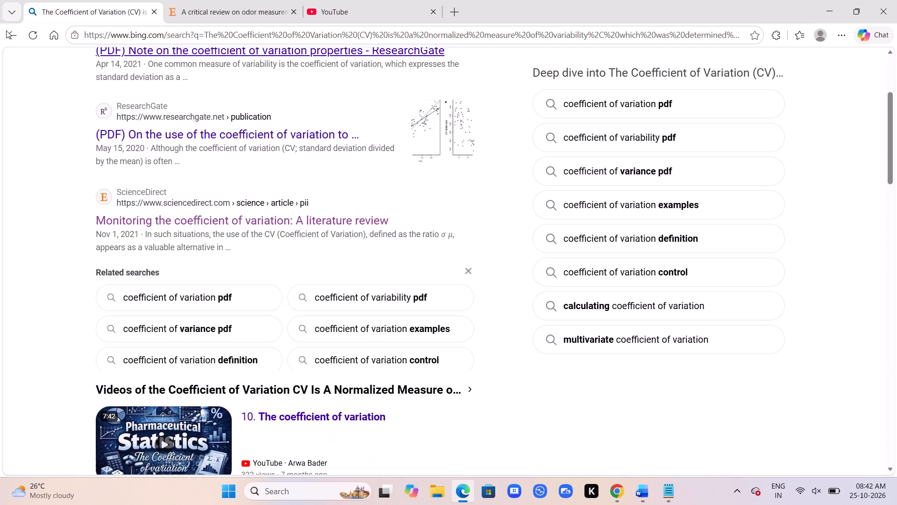
{"action": "scroll", "coordinate": [271, 155], "scroll_direction": "up", "scroll_amount": 9}
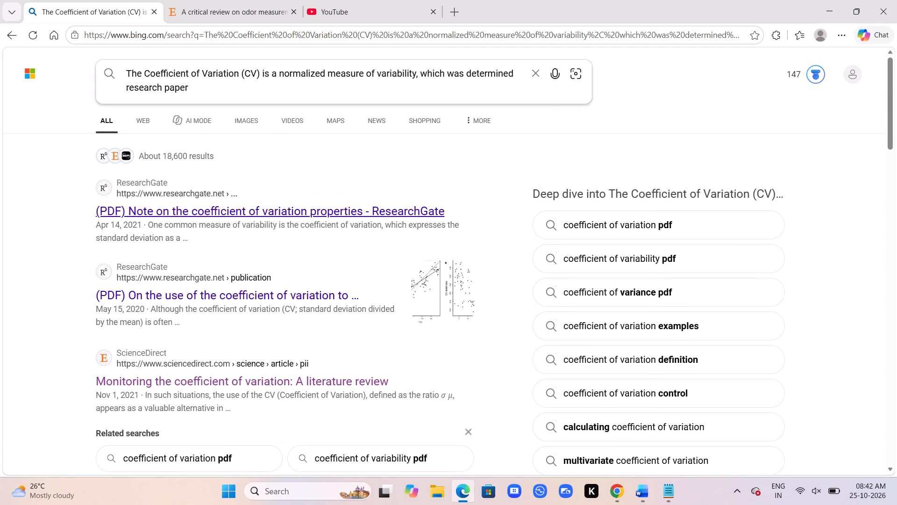
{"action": "left_click_drag", "start_coordinate": [512, 70], "coordinate": [267, 48]}
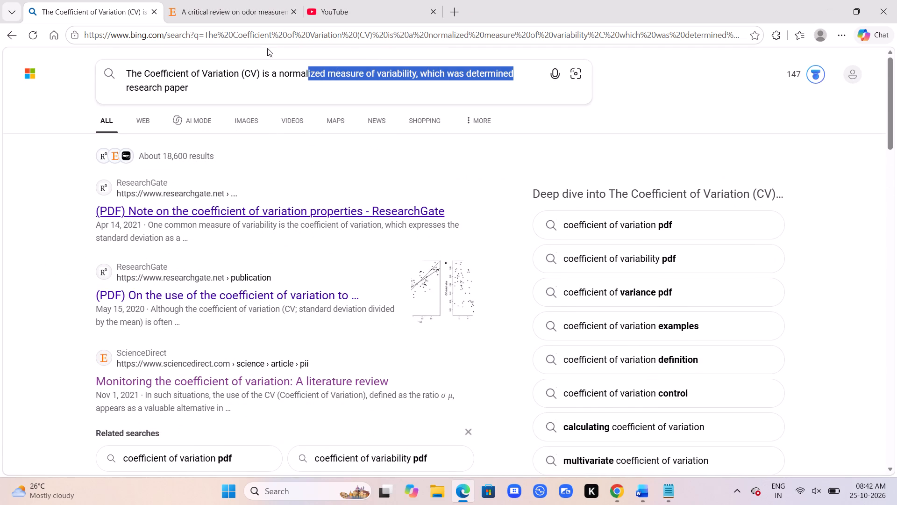
{"action": "left_click_drag", "start_coordinate": [267, 48], "coordinate": [81, 39]}
{"action": "key", "text": "BackSpace"}
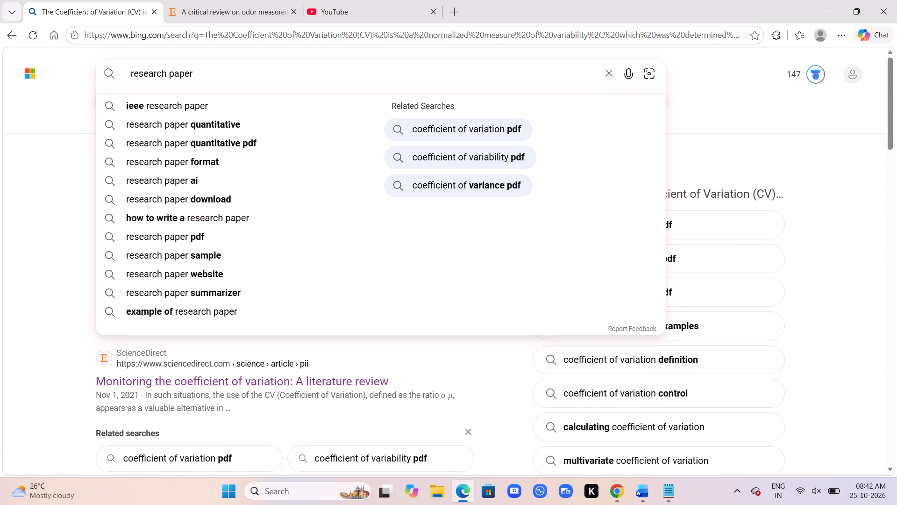
{"action": "key", "text": "ctrl+v"}
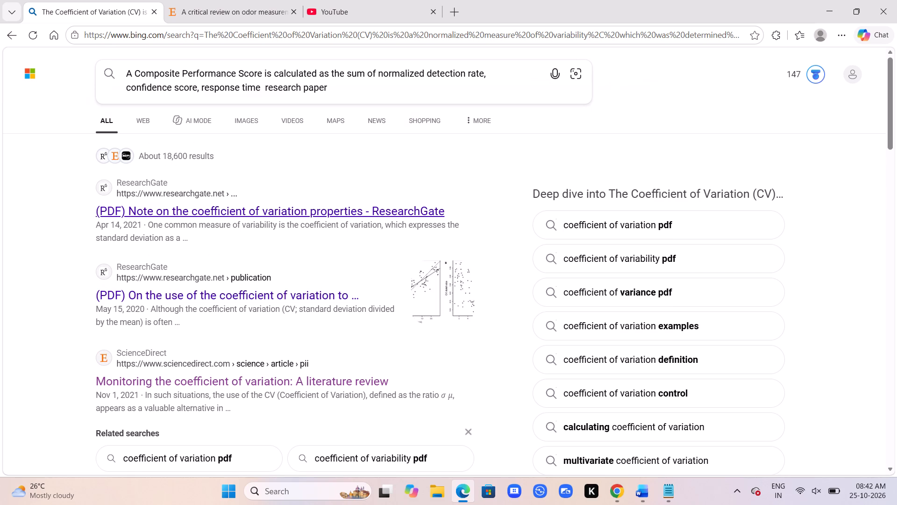
{"action": "key", "text": "Return"}
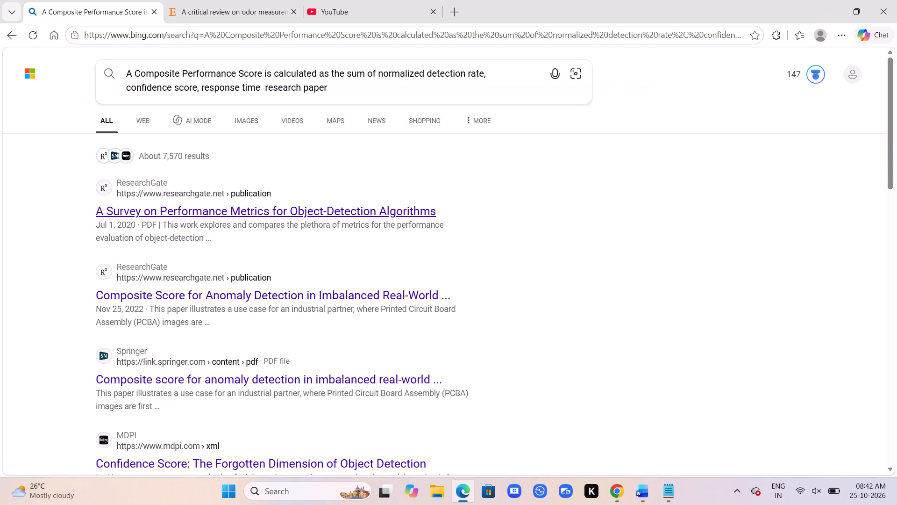
Open the ScienceDirect Topics page "Confidence Score - an overview" from the search results.
{"action": "scroll", "coordinate": [268, 222], "scroll_direction": "down", "scroll_amount": 5}
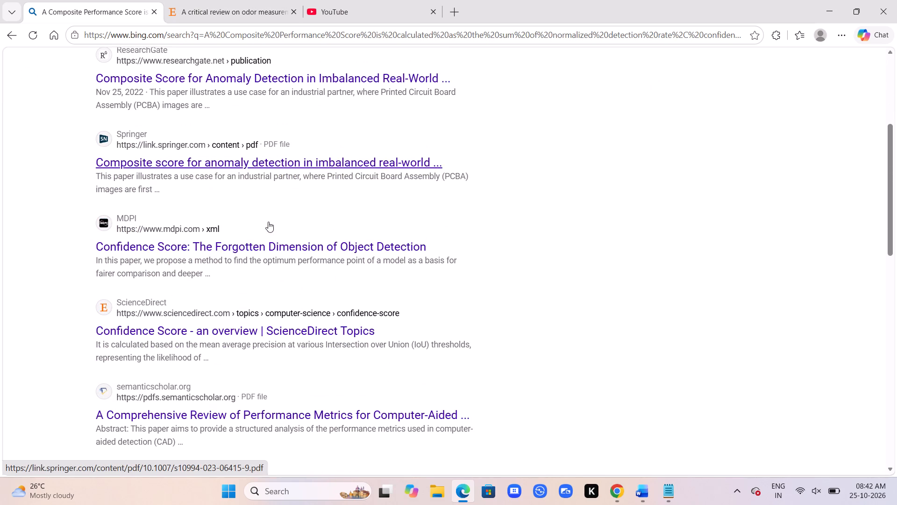
{"action": "left_click", "coordinate": [164, 329]}
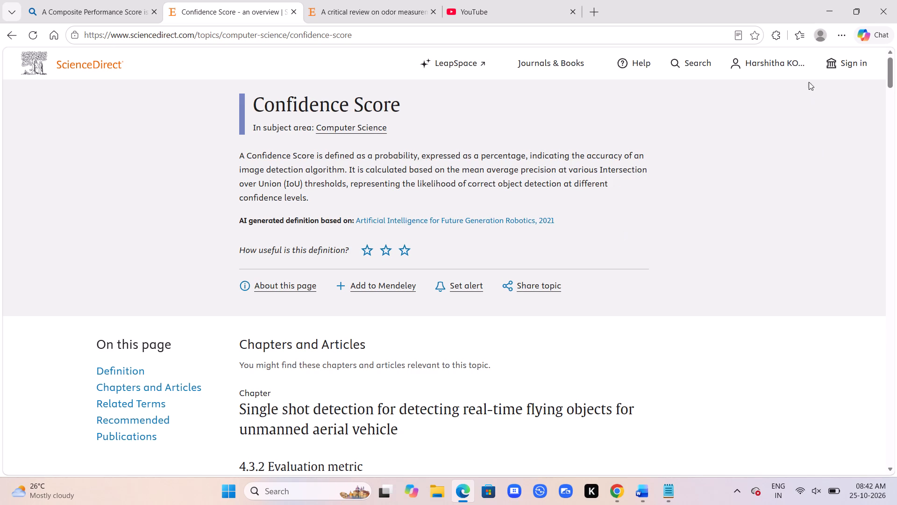
Save "Single shot detection for detecting real-time flying objects for unmanned aerial vehicle" from this page to Mendeley with the Web Importer.
{"action": "left_click", "coordinate": [772, 33]}
{"action": "left_click", "coordinate": [653, 161]}
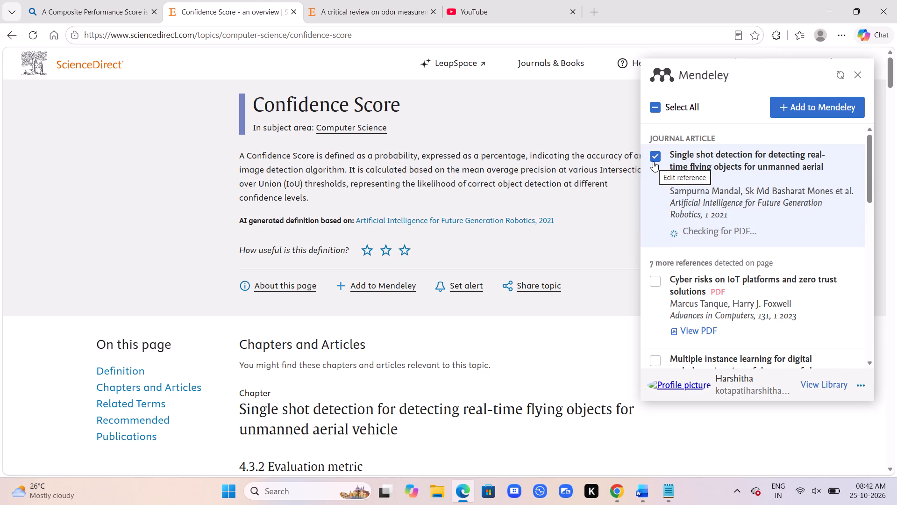
{"action": "left_click", "coordinate": [797, 103]}
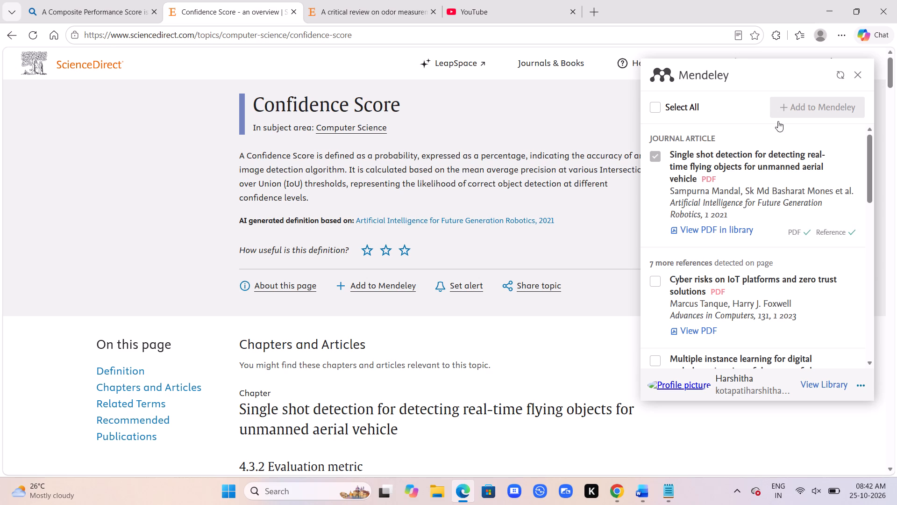
Back in Word, cite the "Single shot detection" reference from Mendeley after "the agents are ranked based on composite performance score".
{"action": "left_click", "coordinate": [633, 440]}
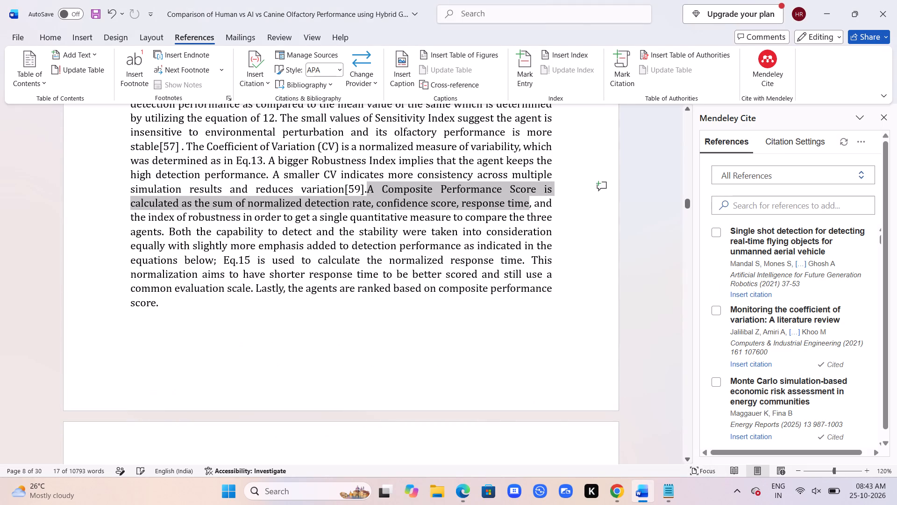
{"action": "scroll", "coordinate": [387, 289], "scroll_direction": "up", "scroll_amount": 1}
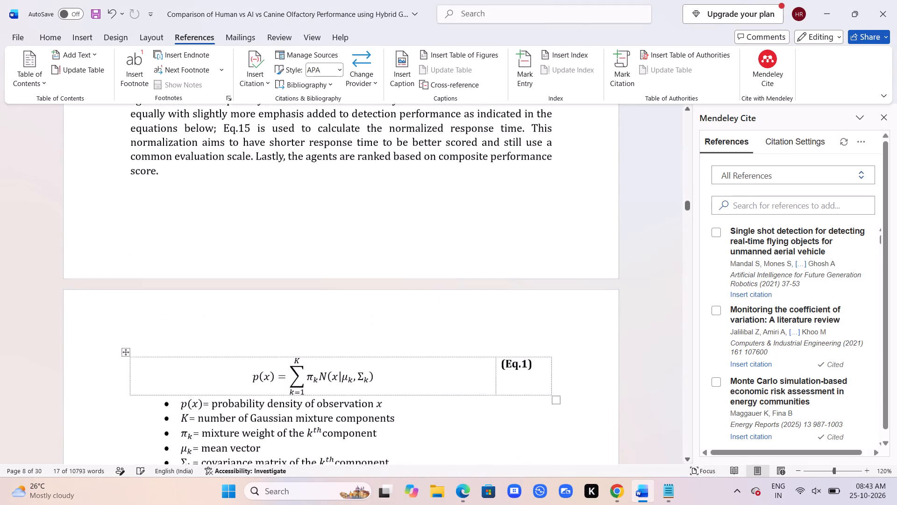
{"action": "scroll", "coordinate": [387, 289], "scroll_direction": "up", "scroll_amount": 1}
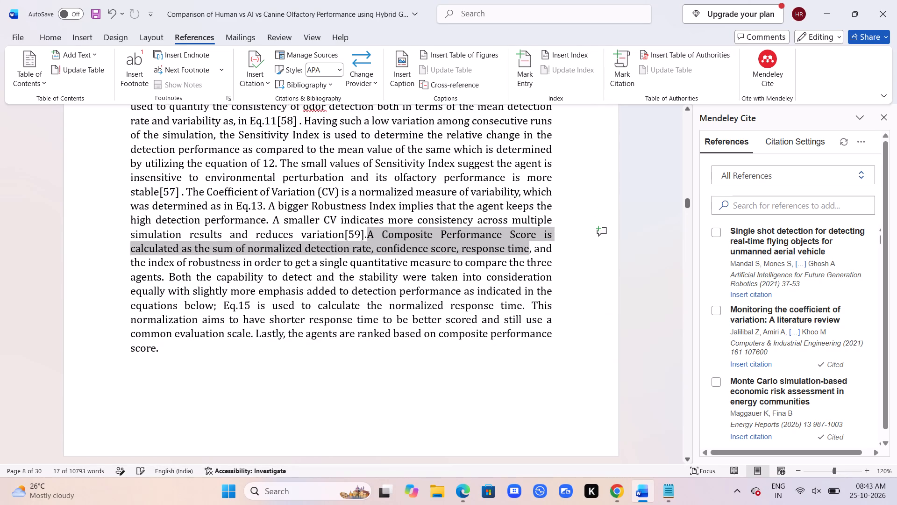
{"action": "left_click", "coordinate": [153, 353]}
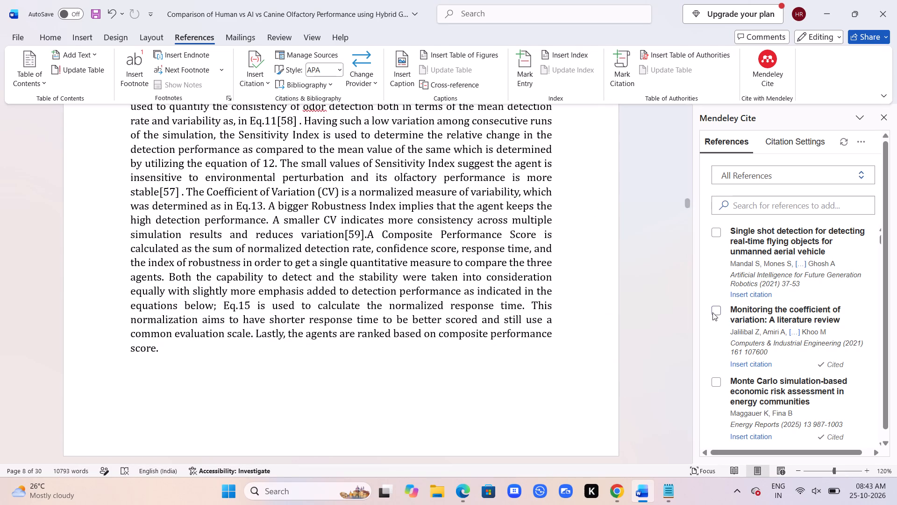
{"action": "left_click", "coordinate": [712, 234]}
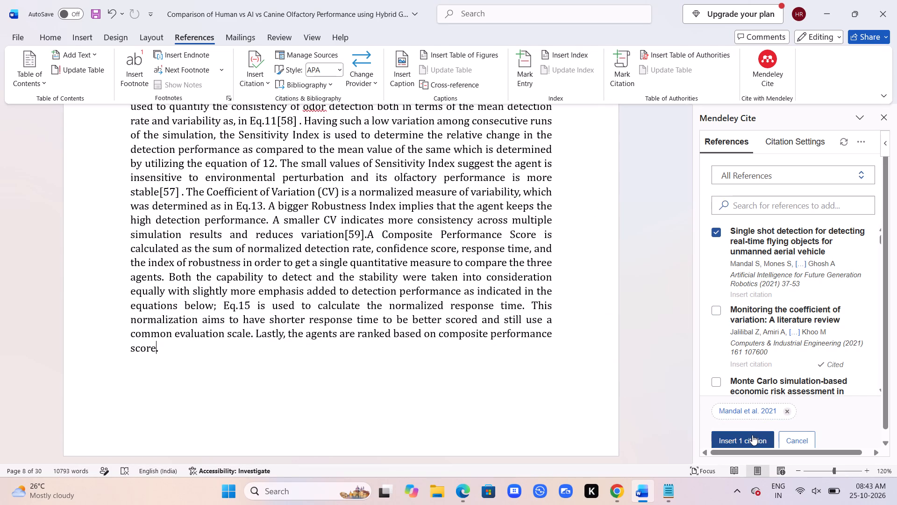
{"action": "left_click", "coordinate": [752, 435]}
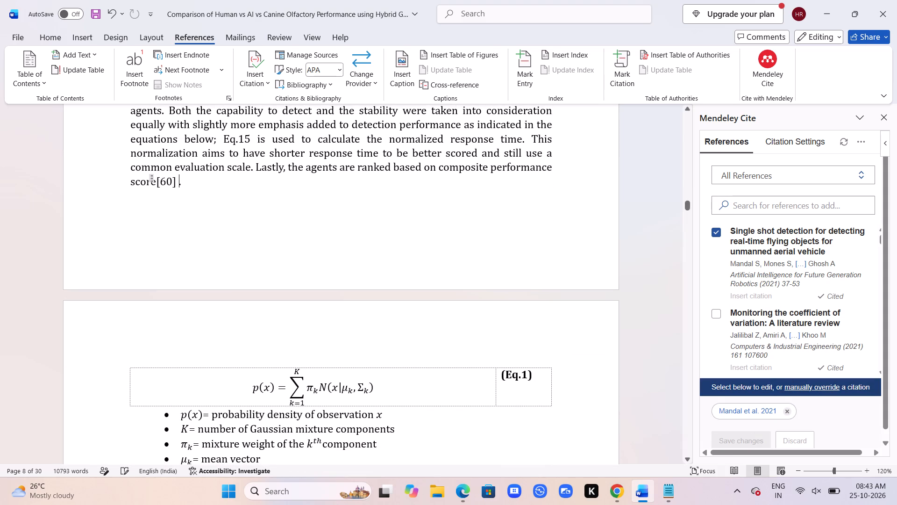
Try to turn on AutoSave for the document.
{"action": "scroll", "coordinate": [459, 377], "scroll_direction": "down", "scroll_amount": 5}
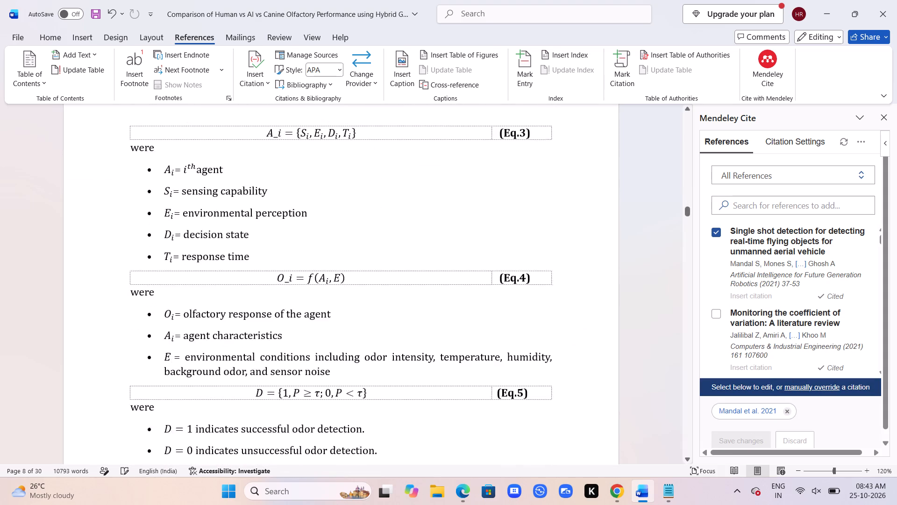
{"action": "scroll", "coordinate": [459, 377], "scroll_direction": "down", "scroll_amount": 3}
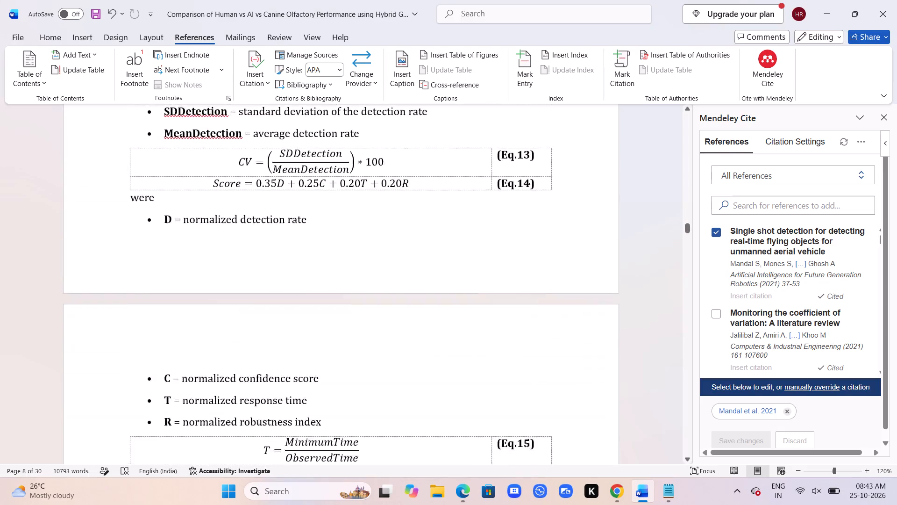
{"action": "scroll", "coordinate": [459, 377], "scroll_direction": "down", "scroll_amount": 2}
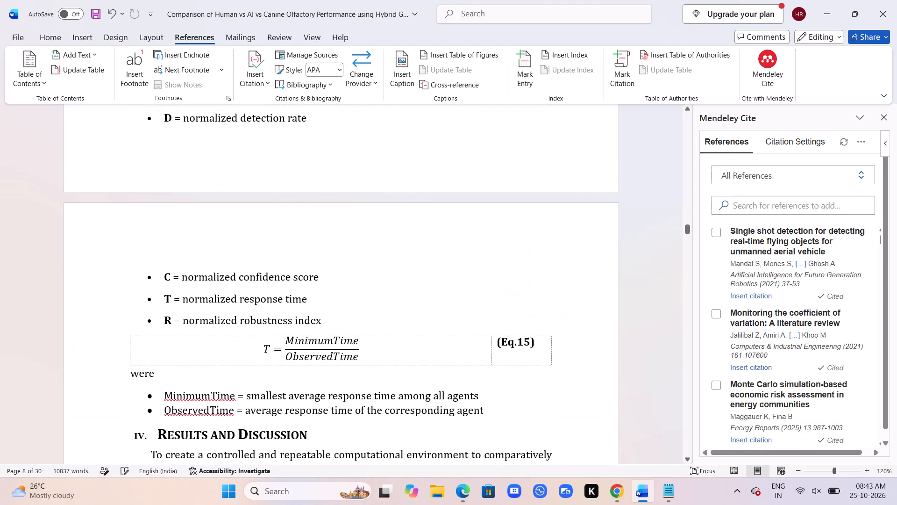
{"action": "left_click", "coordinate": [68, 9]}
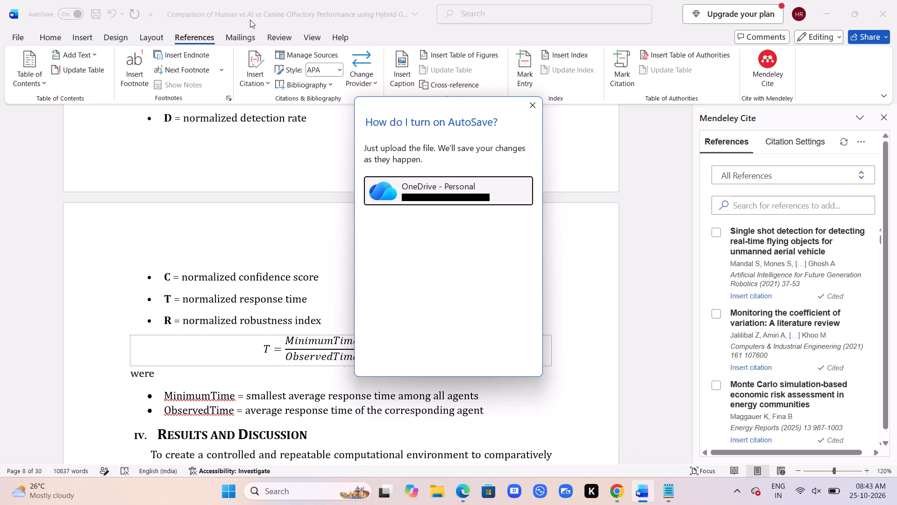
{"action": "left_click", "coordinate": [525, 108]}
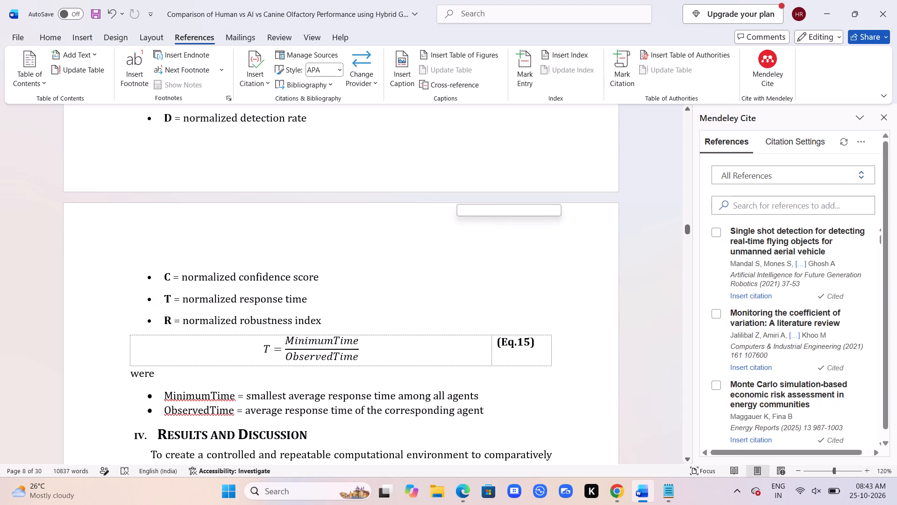
Examine the opening paragraph of the Results and Discussion section.
{"action": "scroll", "coordinate": [461, 200], "scroll_direction": "down", "scroll_amount": 1}
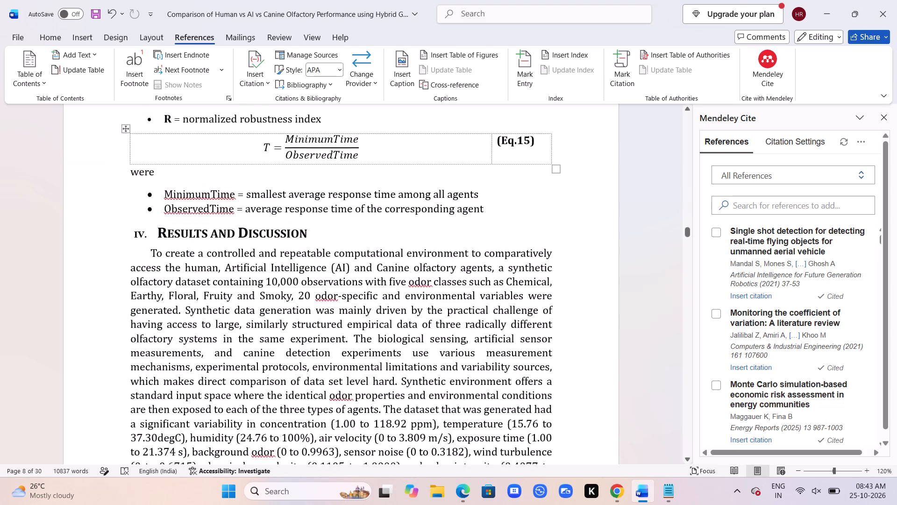
{"action": "scroll", "coordinate": [461, 200], "scroll_direction": "down", "scroll_amount": 2}
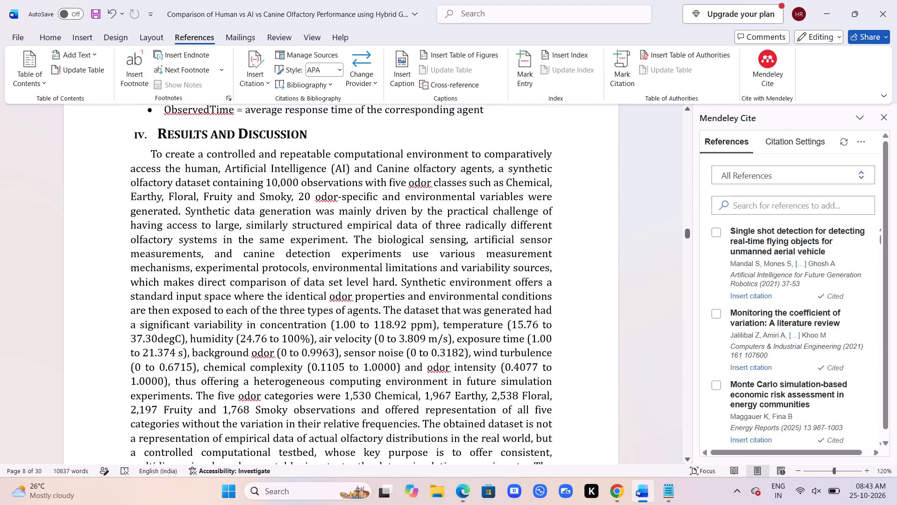